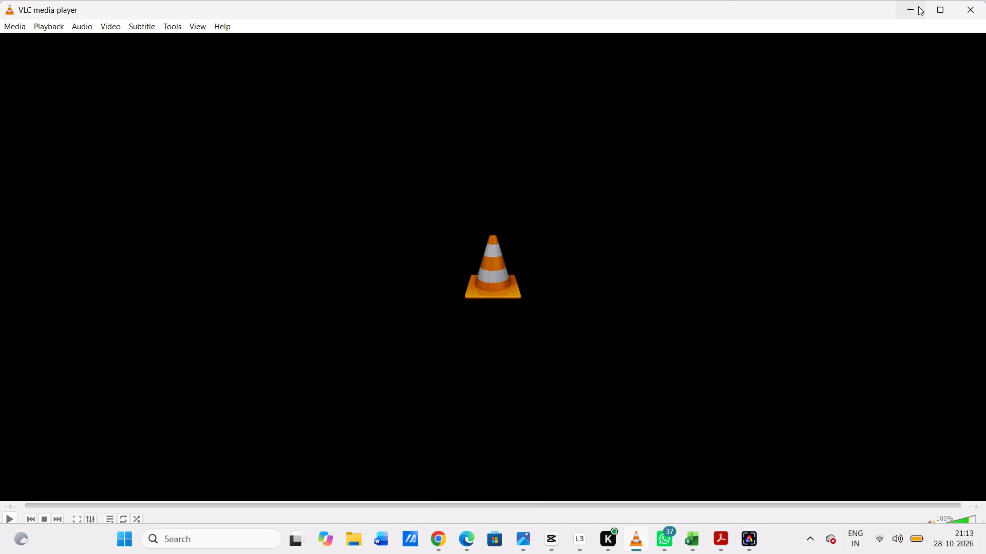
pyautogui.click(913, 10)
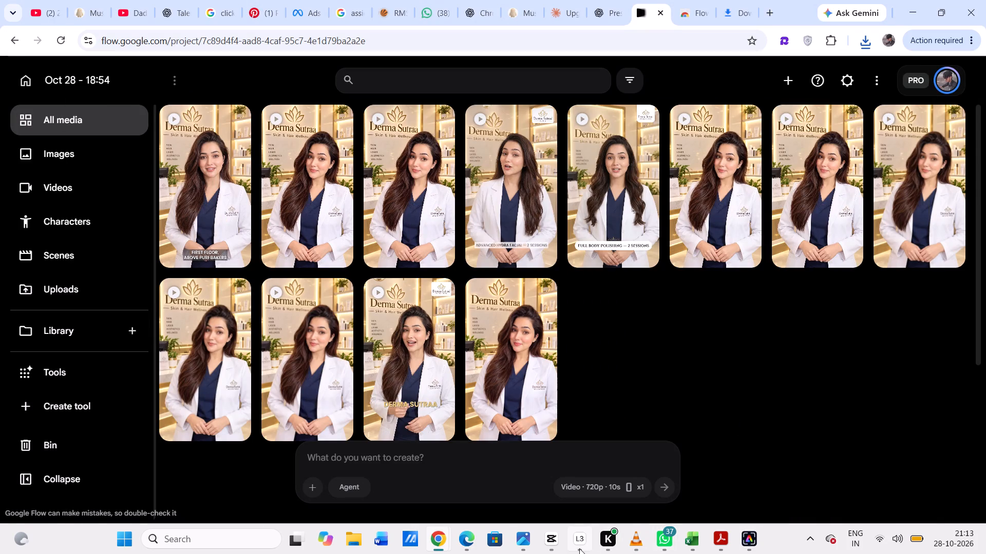
# In CapCut, import the Presenter_delivering_clinic_comm..._98e13c4d clip from Downloads and add it at the end of the timeline, at 00:00:31:19.
pyautogui.click(546, 543)
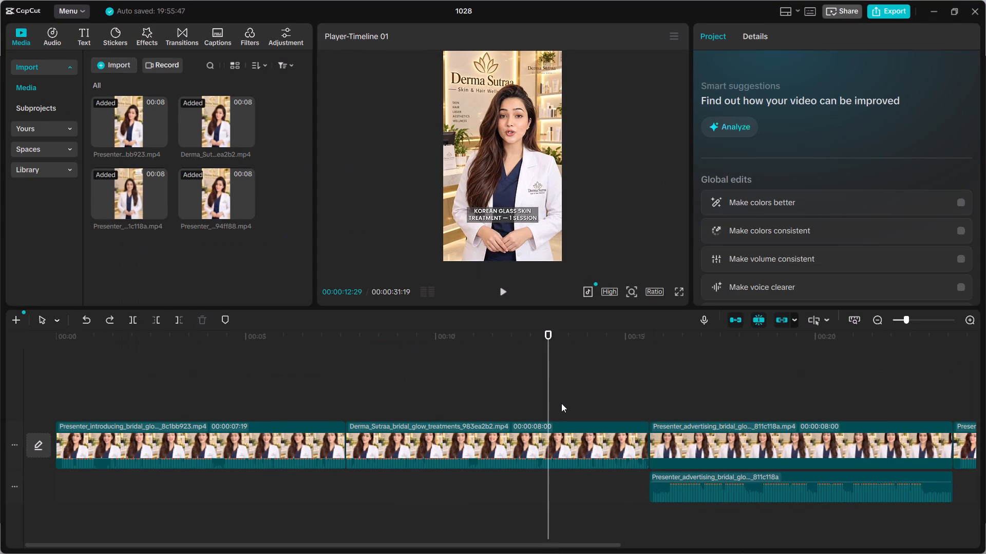
pyautogui.click(547, 387)
pyautogui.moveTo(547, 387); pyautogui.dragTo(985, 428)
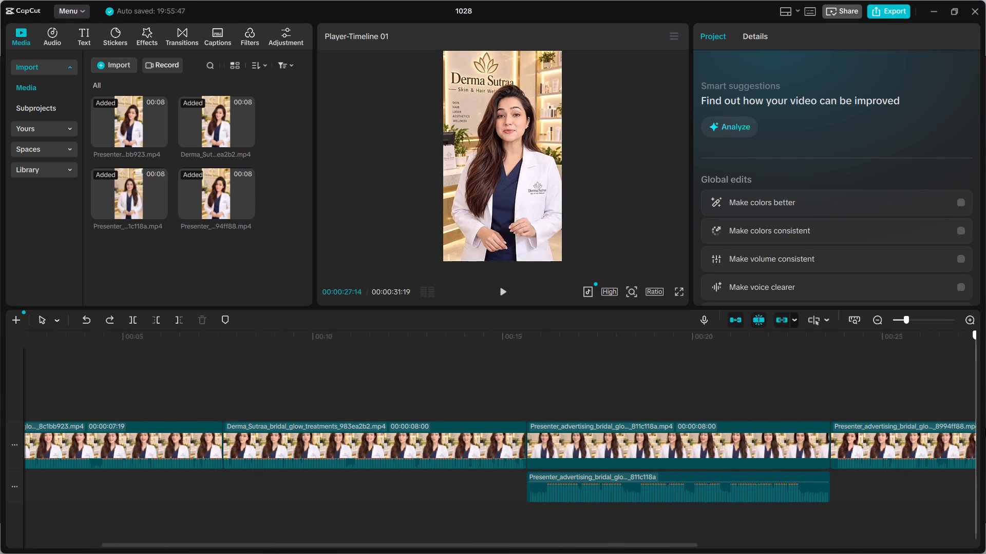
pyautogui.moveTo(985, 428); pyautogui.dragTo(985, 429)
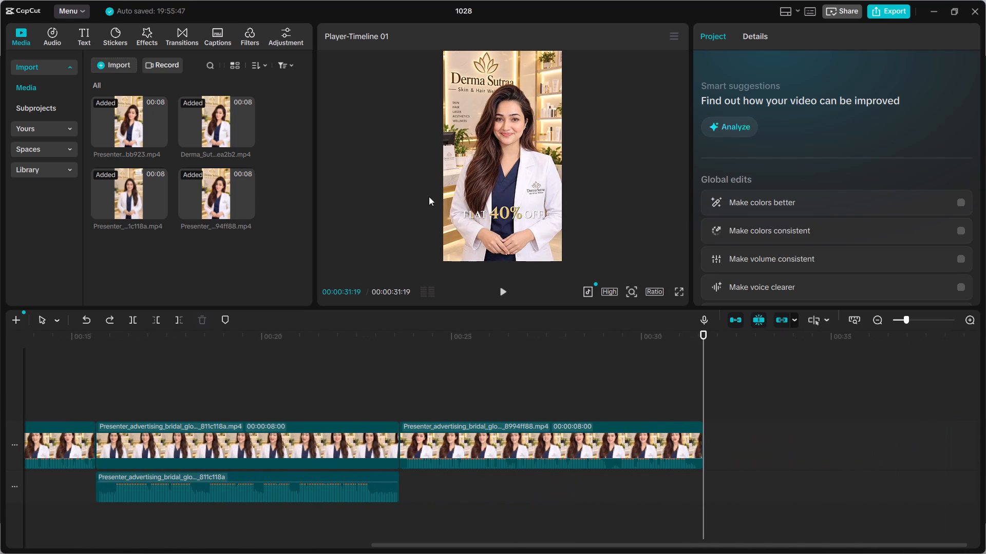
pyautogui.click(111, 64)
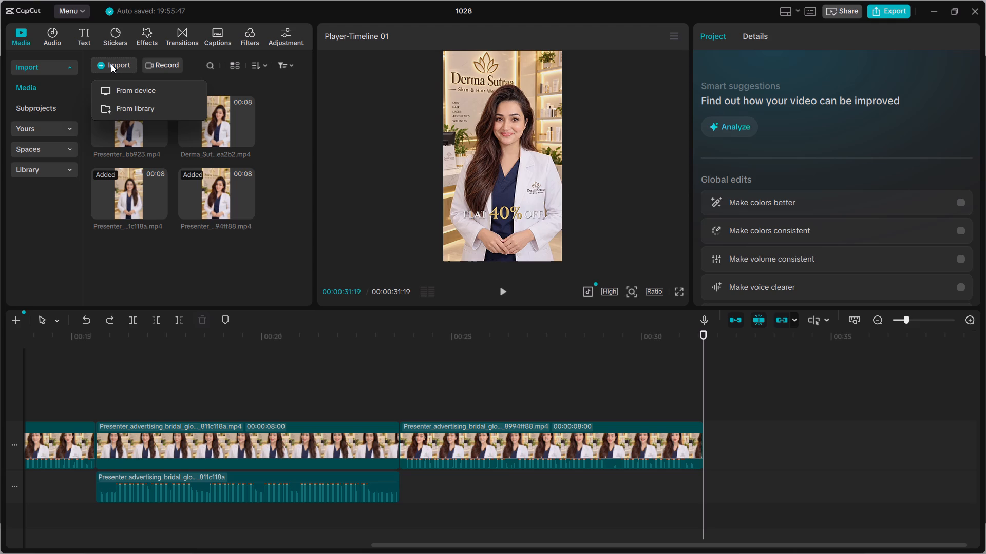
pyautogui.click(131, 88)
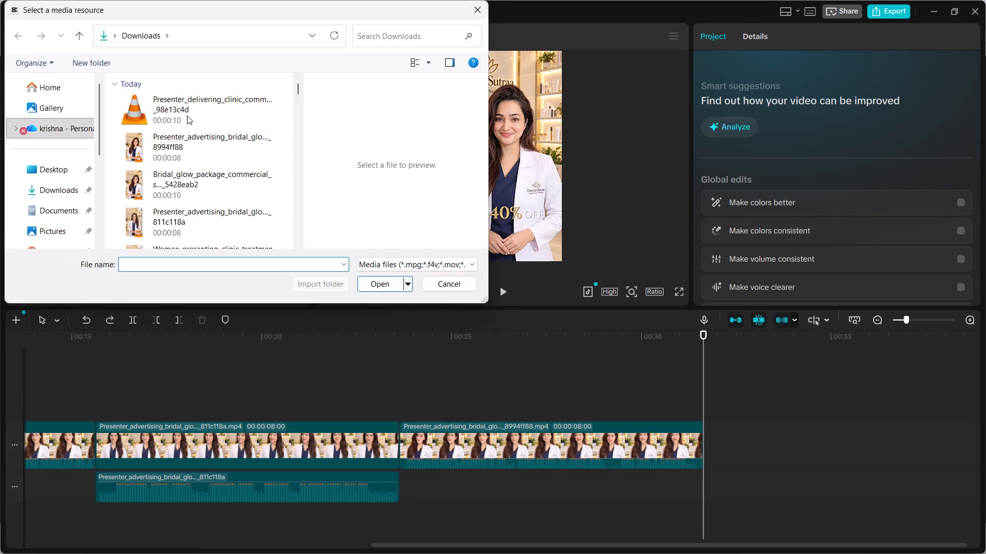
pyautogui.click(186, 113)
pyautogui.doubleClick(179, 112)
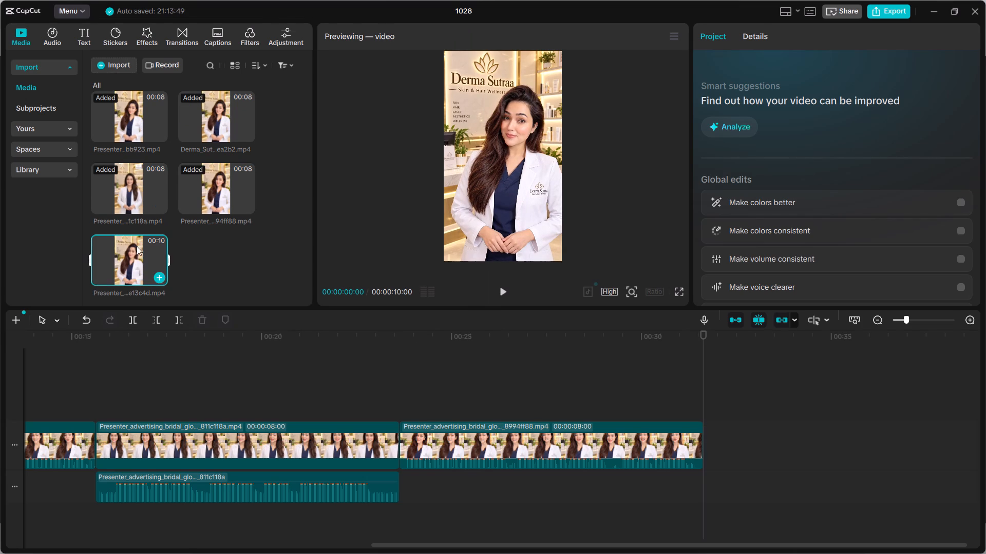
pyautogui.click(158, 276)
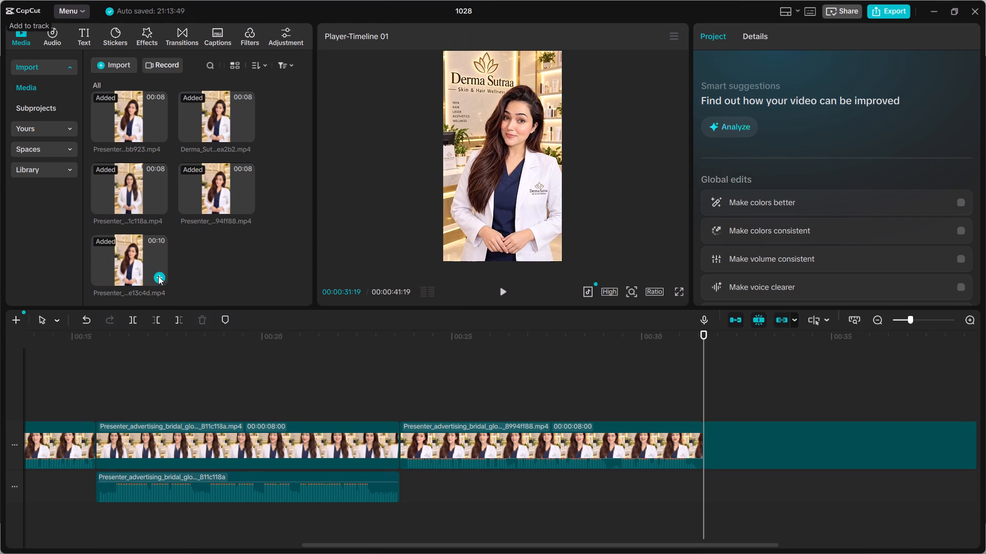
# Scrub through the newly added 10-second CTA clip and play it back to check its captions and the transition into it.
pyautogui.hscroll(-1, 622, 470)
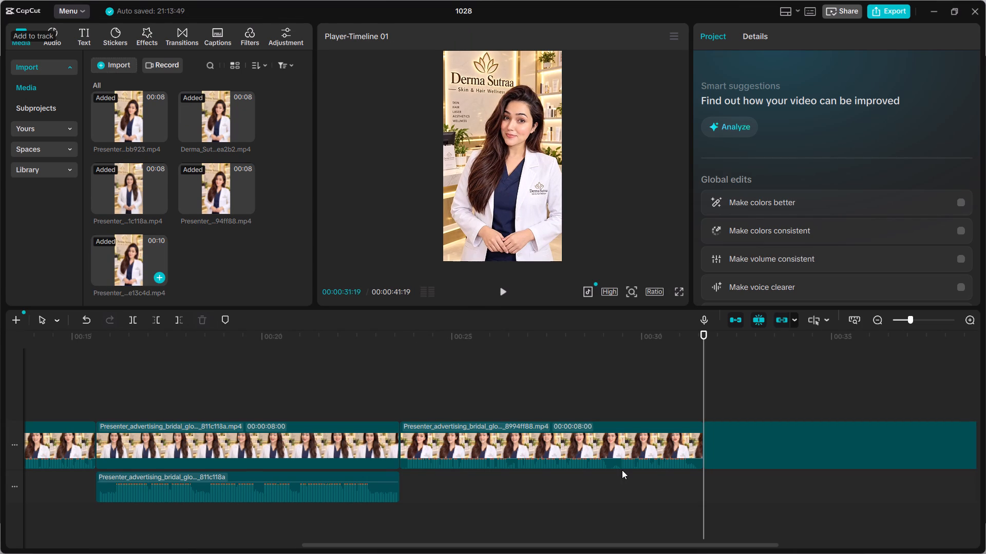
pyautogui.hscroll(-3, 623, 430)
pyautogui.hscroll(-2, 582, 448)
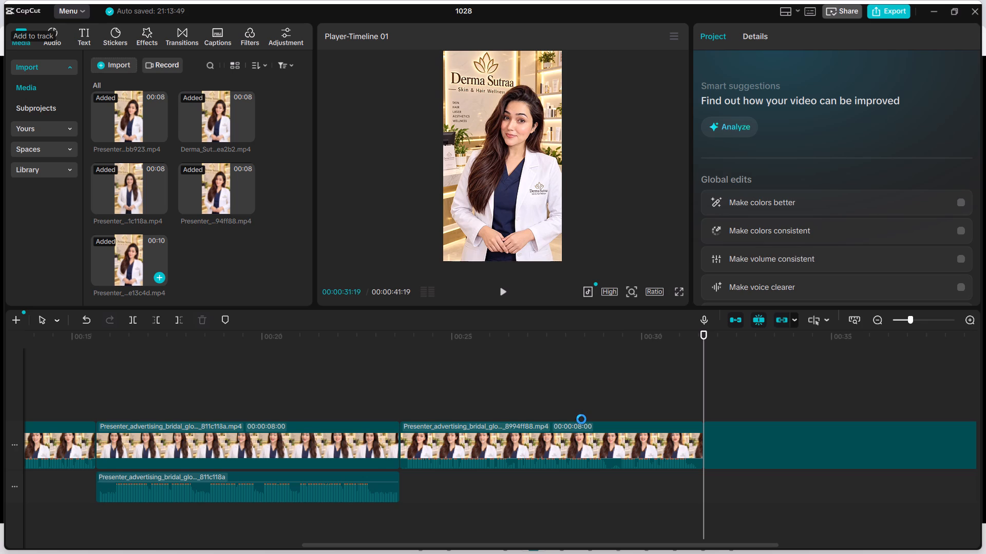
pyautogui.hscroll(-10, 575, 281)
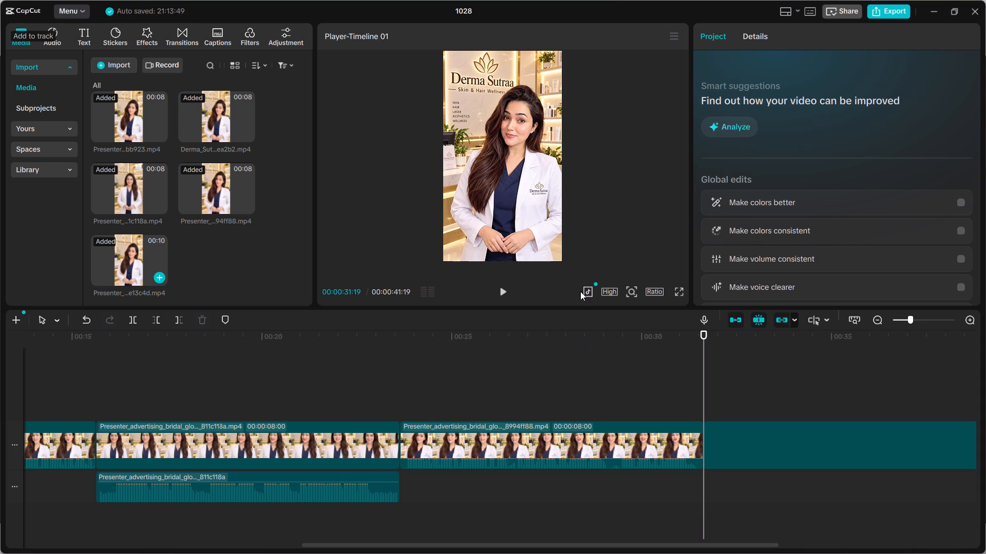
pyautogui.click(706, 386)
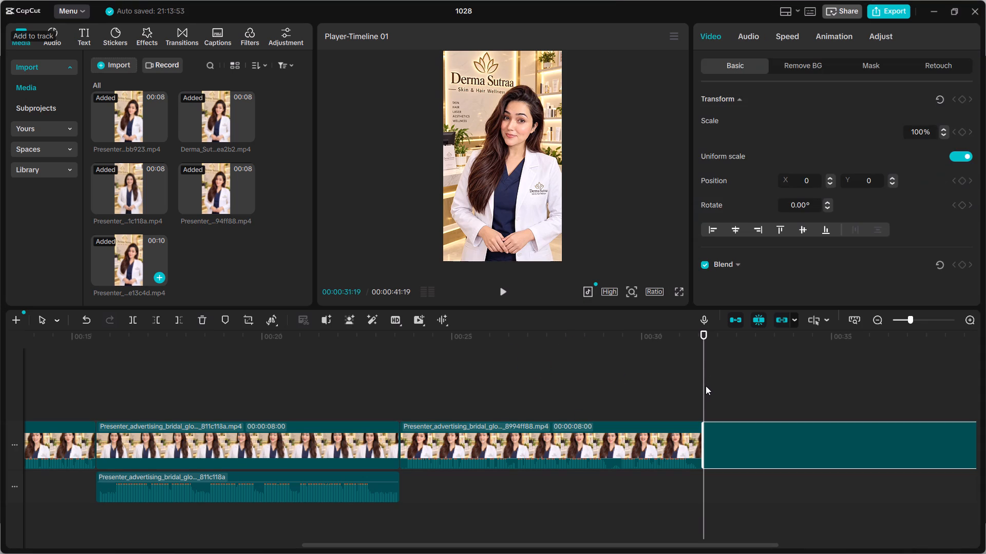
pyautogui.click(703, 413)
pyautogui.click(703, 385)
pyautogui.click(703, 350)
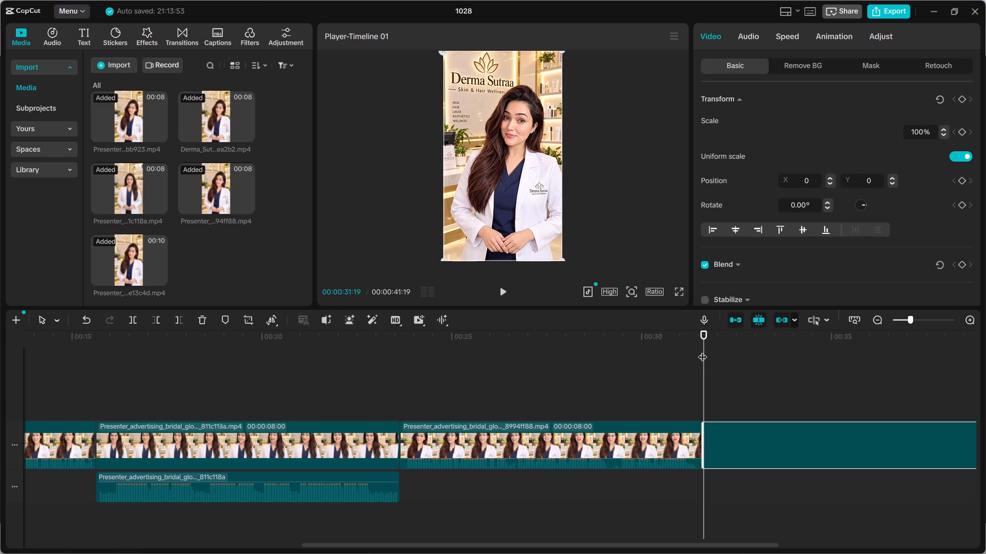
pyautogui.moveTo(703, 350); pyautogui.dragTo(850, 371)
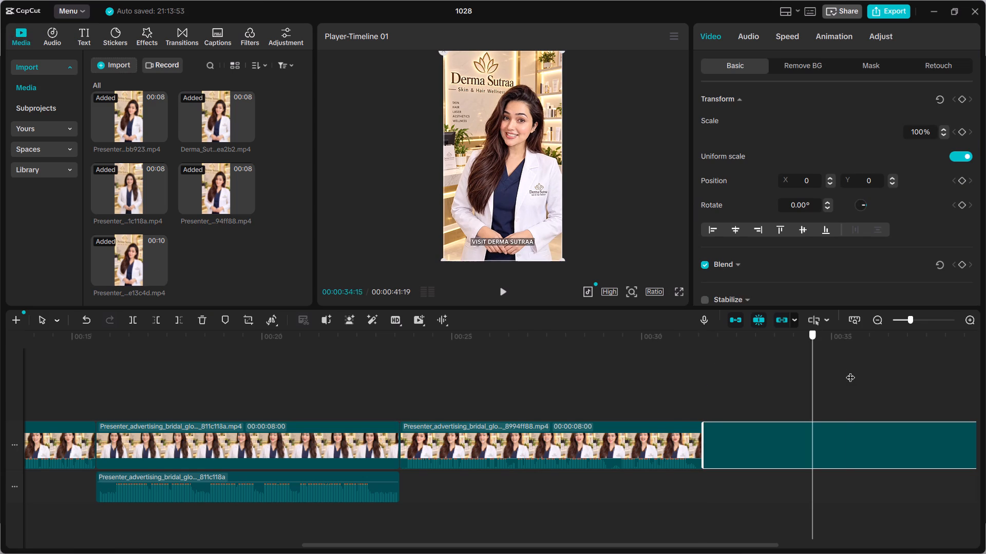
pyautogui.moveTo(850, 371); pyautogui.dragTo(985, 397)
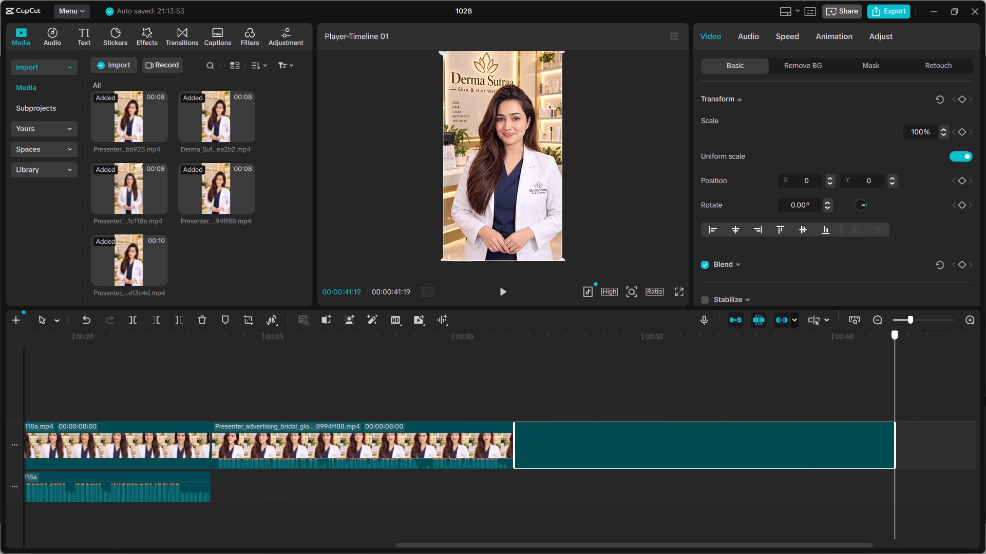
pyautogui.moveTo(985, 397); pyautogui.dragTo(518, 432)
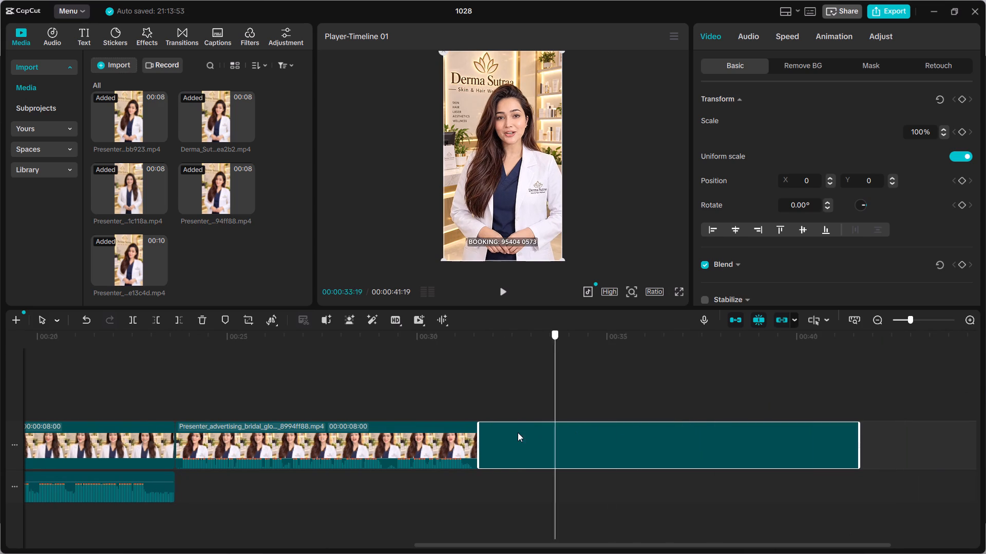
pyautogui.moveTo(518, 432); pyautogui.dragTo(462, 432)
pyautogui.press('space')
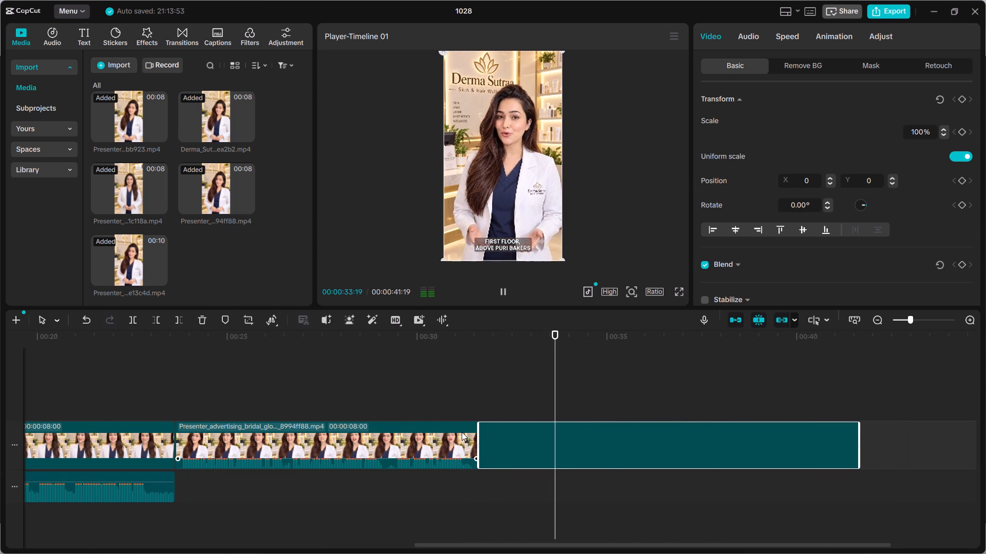
pyautogui.press('space')
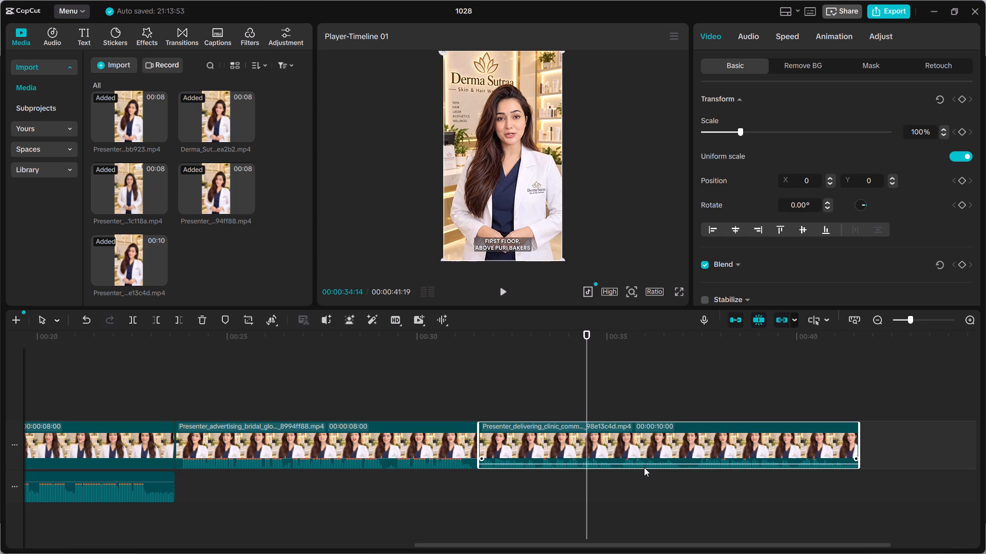
# Raise the audio volume of the final 10-second presenter clip and play it through to its end.
pyautogui.moveTo(644, 464); pyautogui.dragTo(644, 429)
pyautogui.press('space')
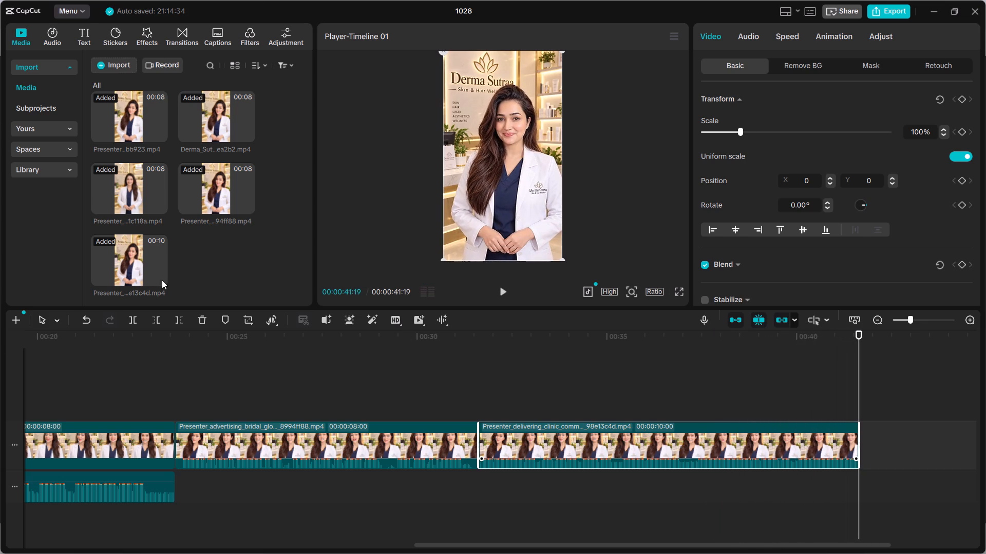
# Import the Bridal Glow Package poster, WhatsApp Image 2026-10-28 at 4.37.52 PM, from Downloads and add it at the timeline's end, at 00:00:41:19.
pyautogui.click(116, 66)
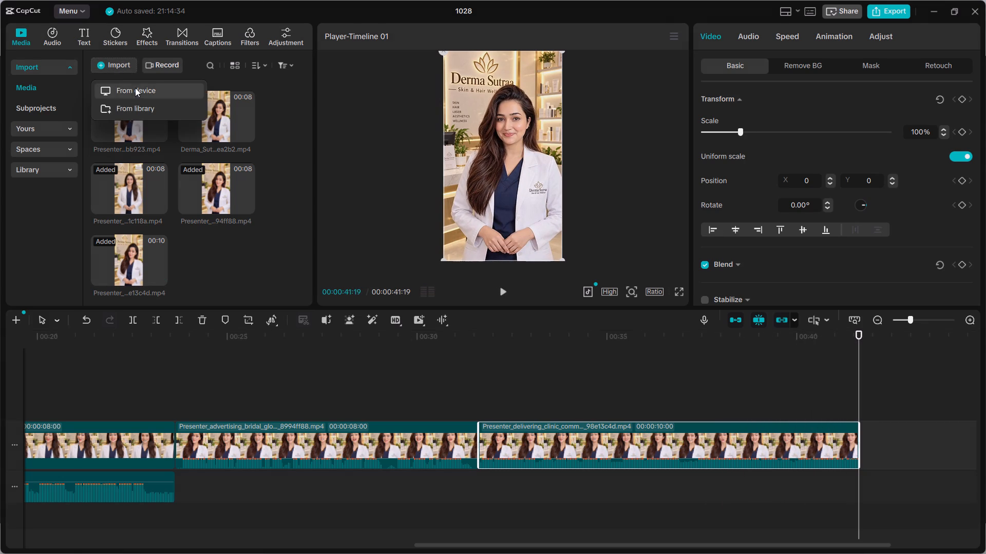
pyautogui.click(137, 89)
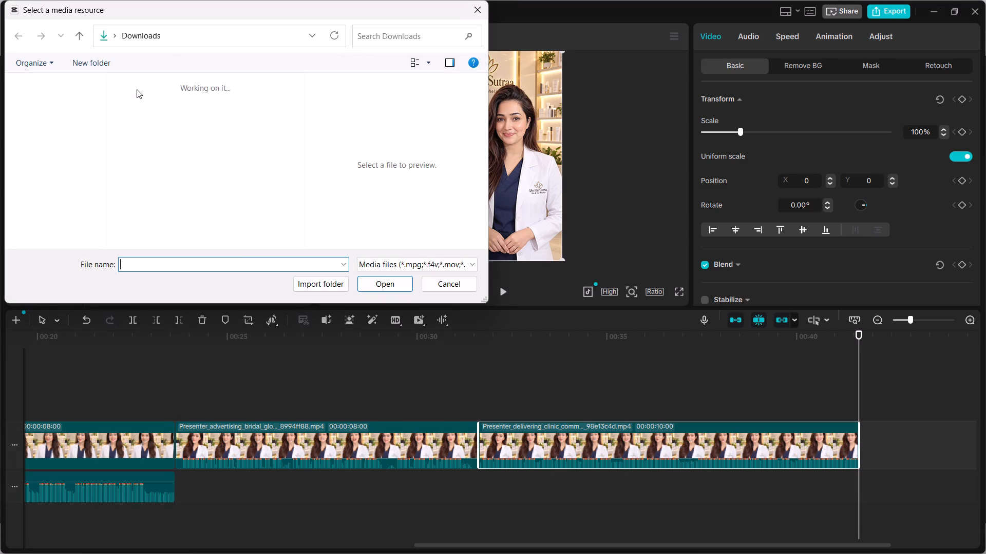
pyautogui.scroll(-1, 153, 193)
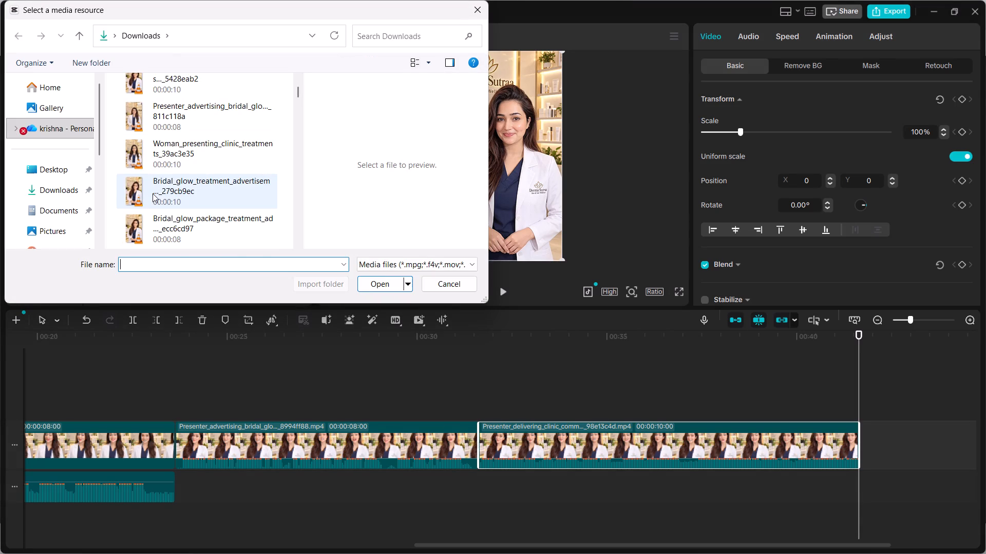
pyautogui.scroll(-2, 153, 193)
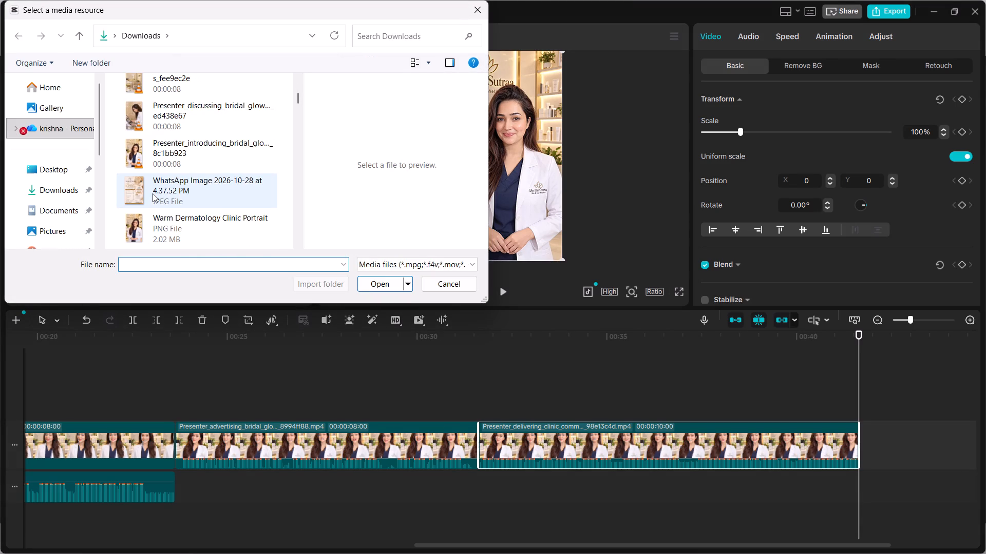
pyautogui.doubleClick(150, 193)
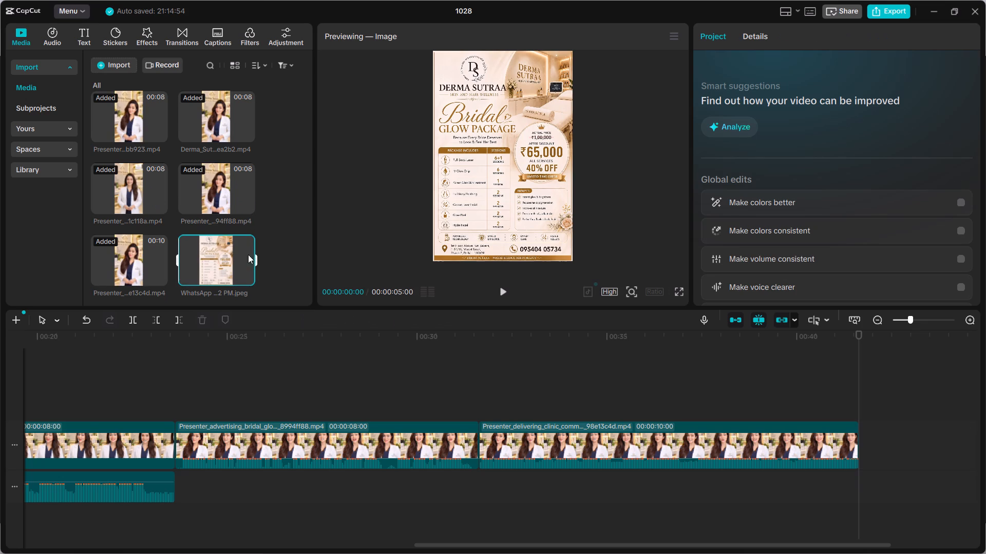
pyautogui.click(246, 272)
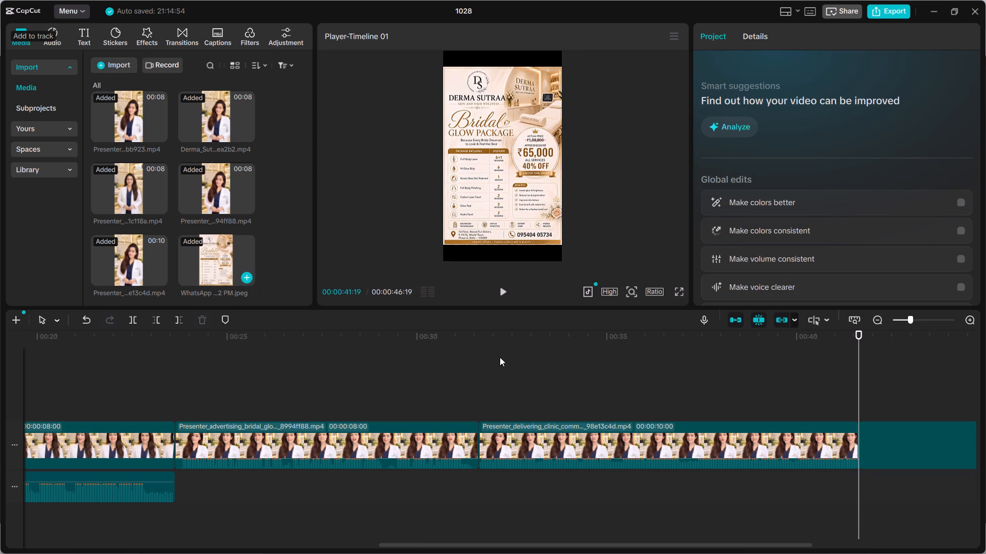
# Play back the cut from the last presenter clip into the poster image to check how it runs.
pyautogui.hscroll(-1, 586, 423)
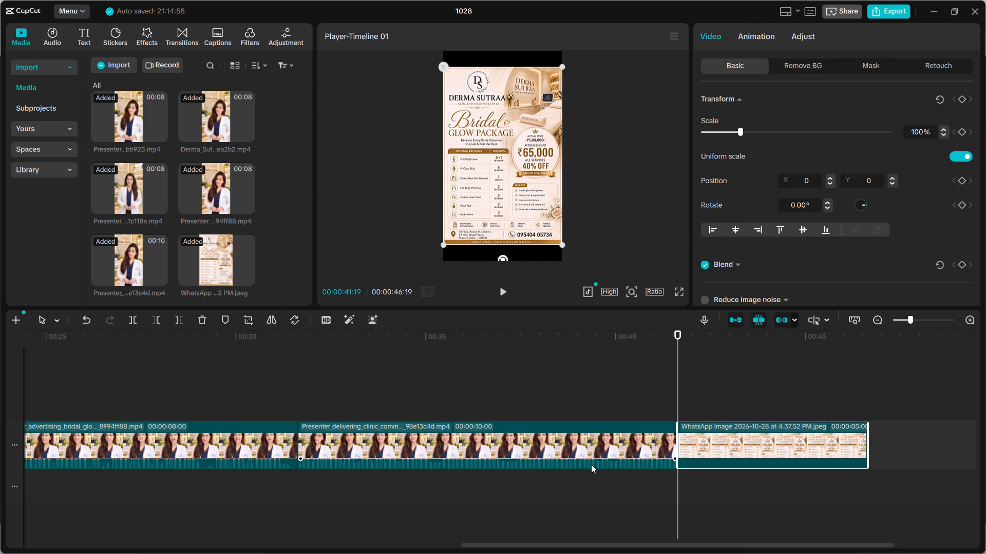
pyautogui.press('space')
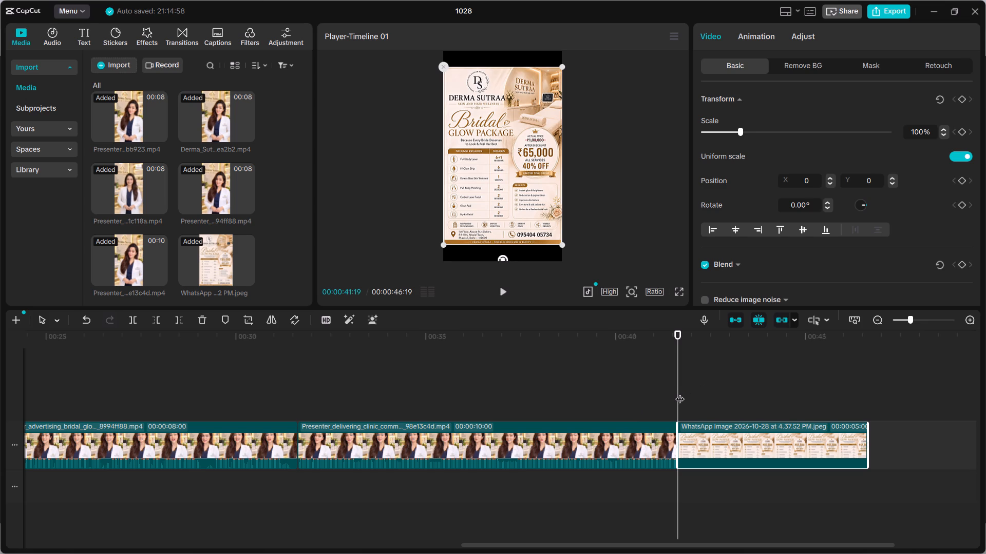
pyautogui.moveTo(680, 392); pyautogui.dragTo(649, 398)
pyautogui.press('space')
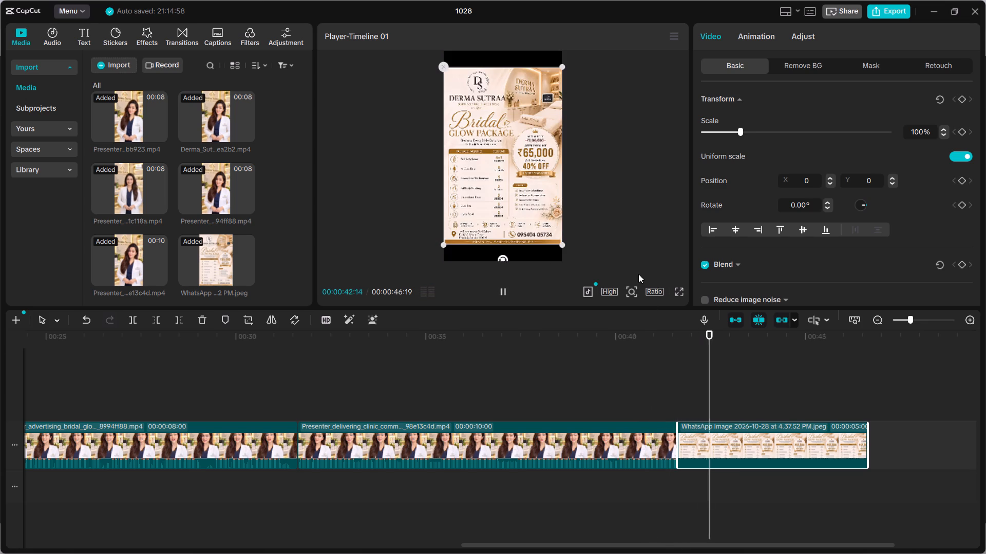
# Resize the bridal glow package flyer image in the frame to a scale of 99%.
pyautogui.moveTo(560, 243); pyautogui.dragTo(567, 263)
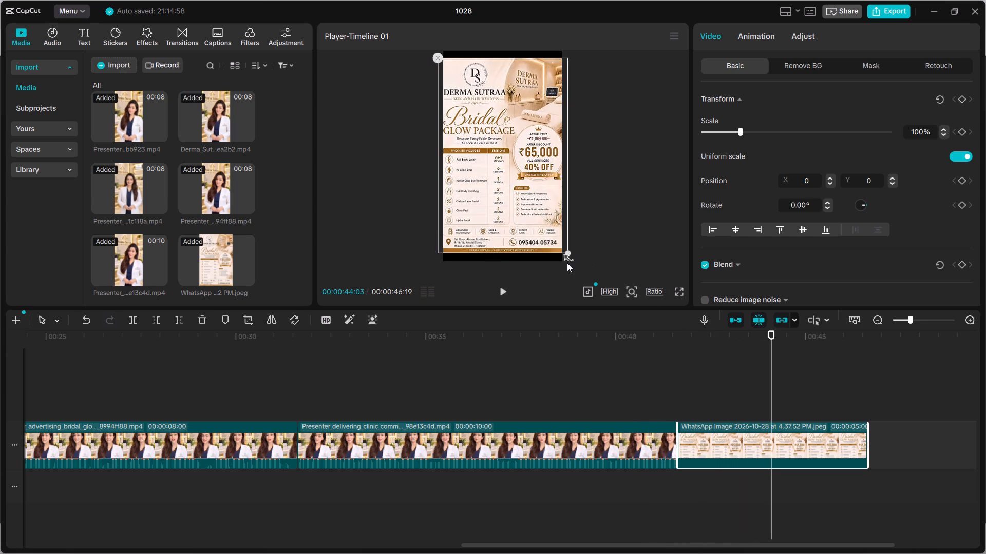
pyautogui.moveTo(567, 263); pyautogui.dragTo(563, 260)
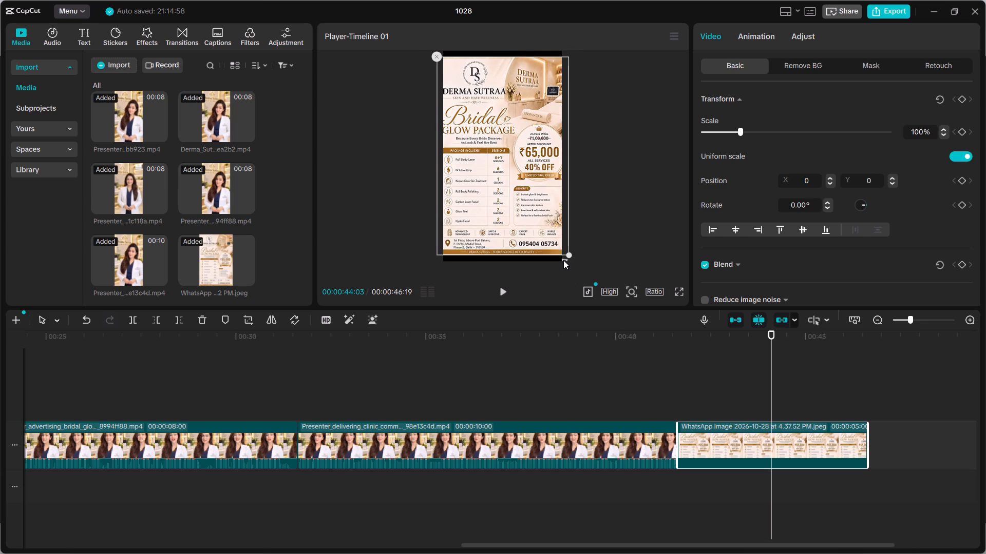
pyautogui.moveTo(563, 260); pyautogui.dragTo(558, 249)
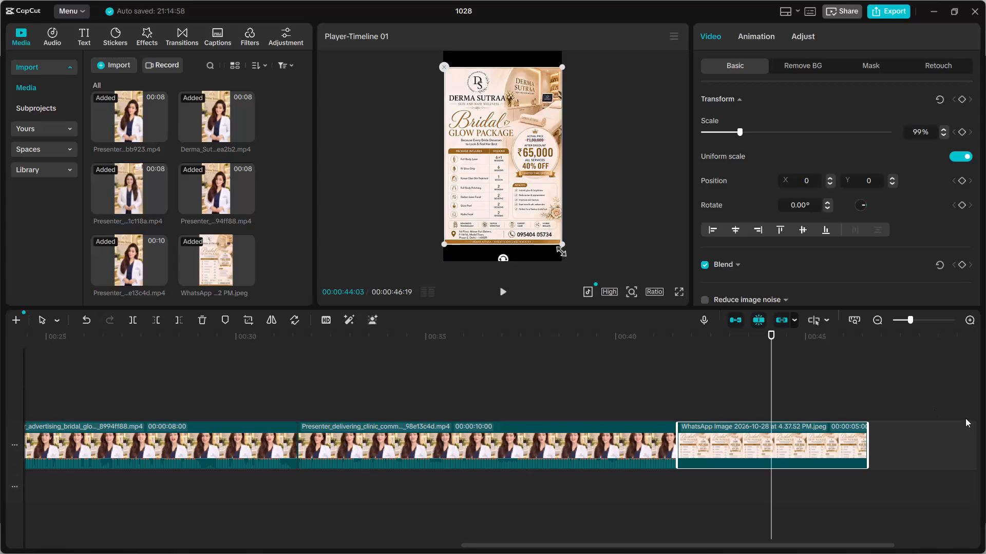
# Trim the flyer image's end so that it finishes at 00:00:42:26 on the timeline.
pyautogui.moveTo(866, 444); pyautogui.dragTo(752, 450)
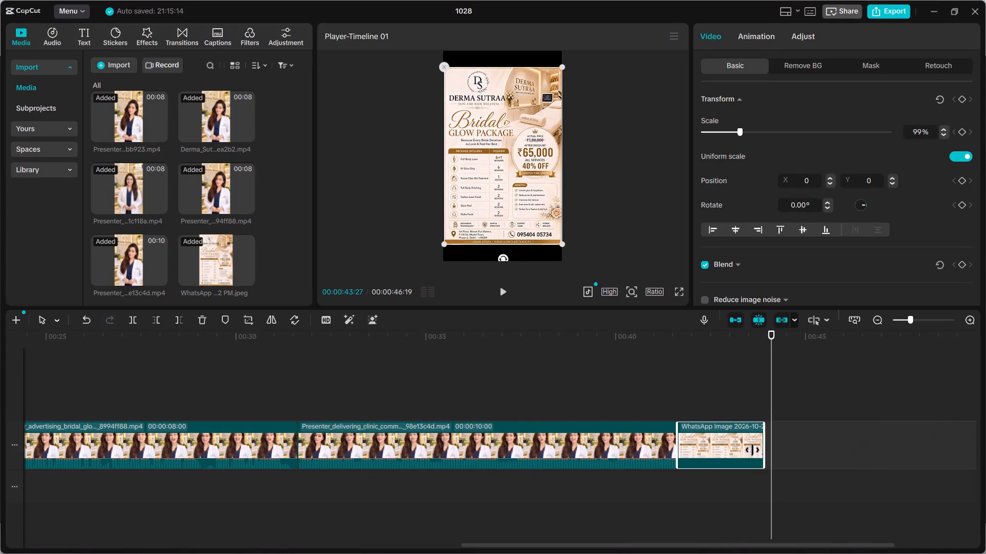
pyautogui.moveTo(752, 450); pyautogui.dragTo(695, 452)
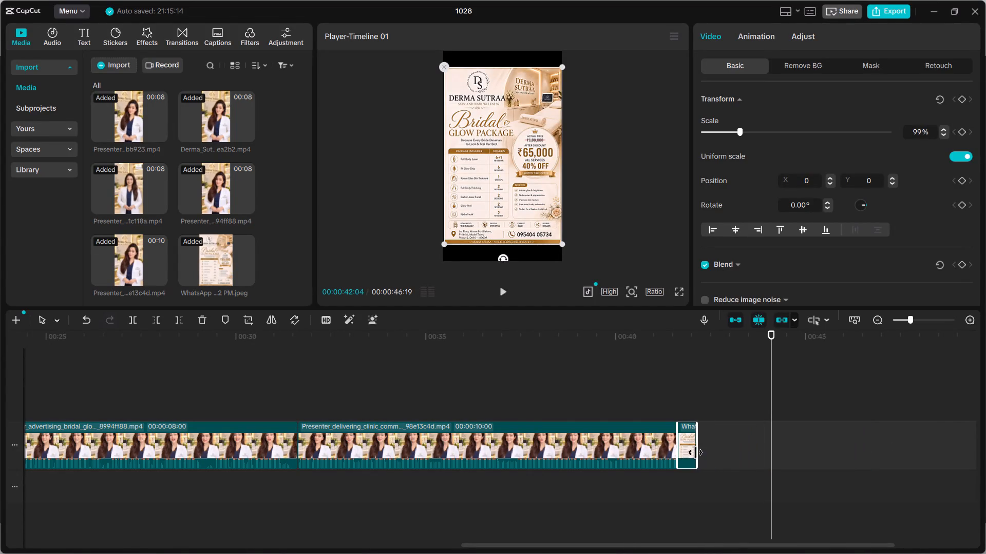
pyautogui.moveTo(695, 452); pyautogui.dragTo(723, 449)
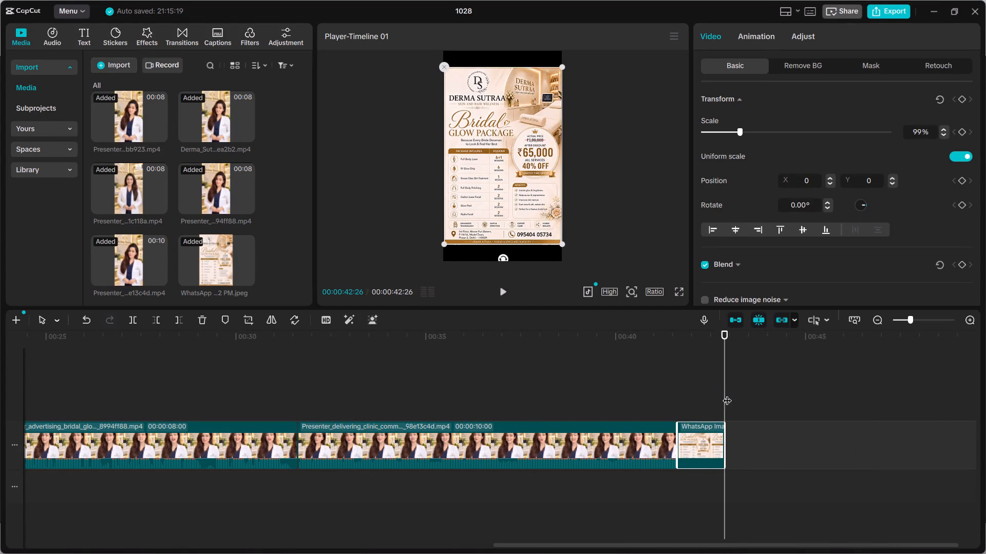
# Play the promo from the start into the Derma_Sutraa_bridal_glow_treatments clip to check the opening clips and captions, pausing at 00:00:11:00.
pyautogui.moveTo(722, 395); pyautogui.dragTo(681, 401)
pyautogui.press('space')
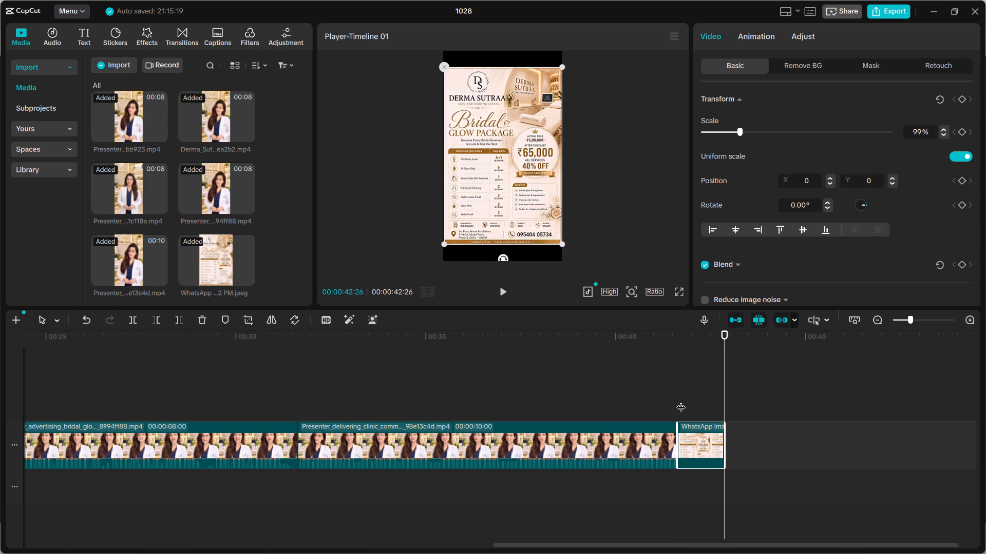
pyautogui.press('space')
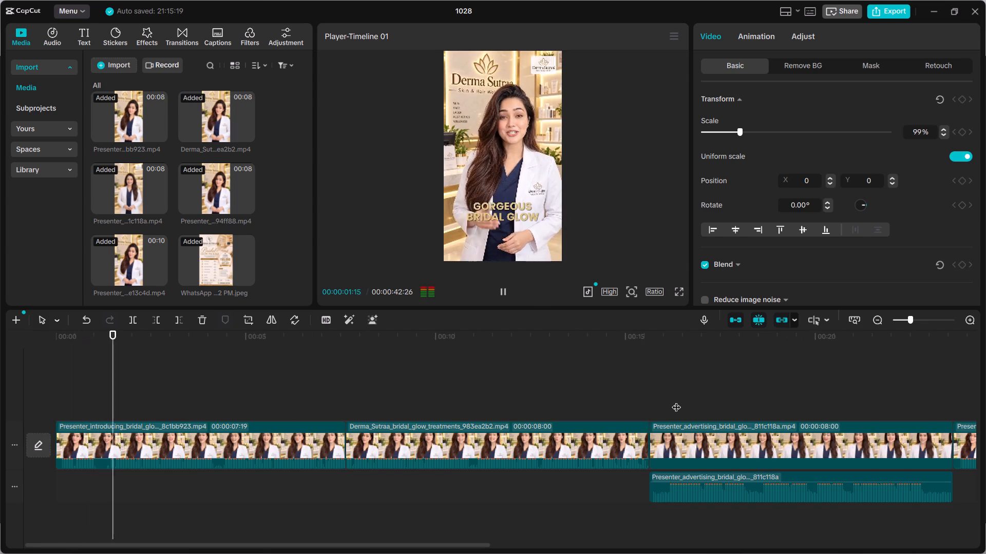
pyautogui.hscroll(-1, 407, 463)
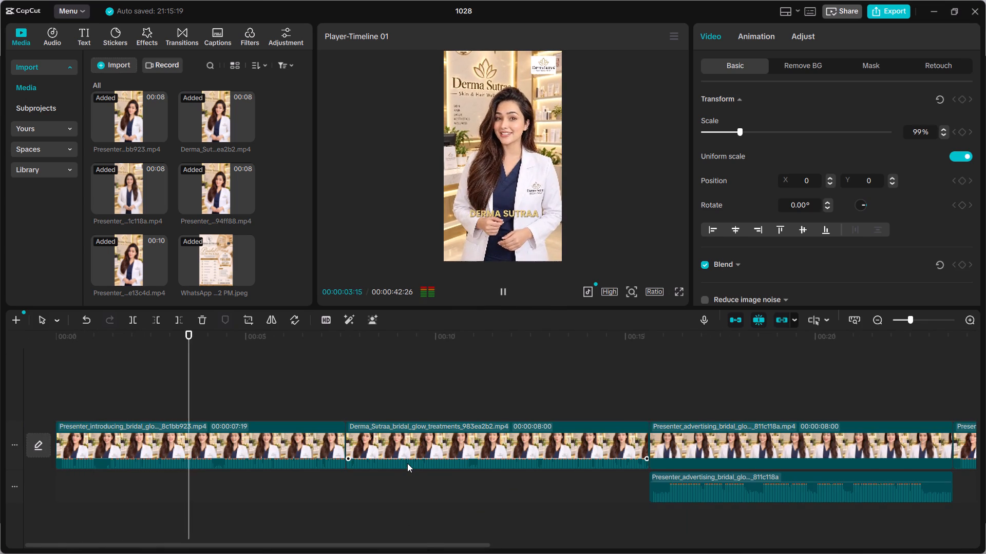
pyautogui.hscroll(-1, 407, 463)
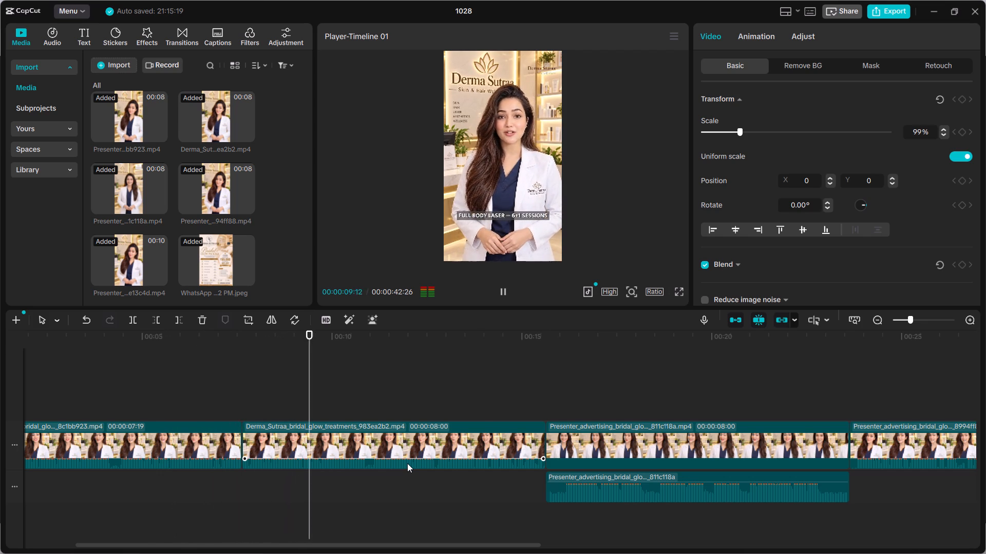
pyautogui.press('space')
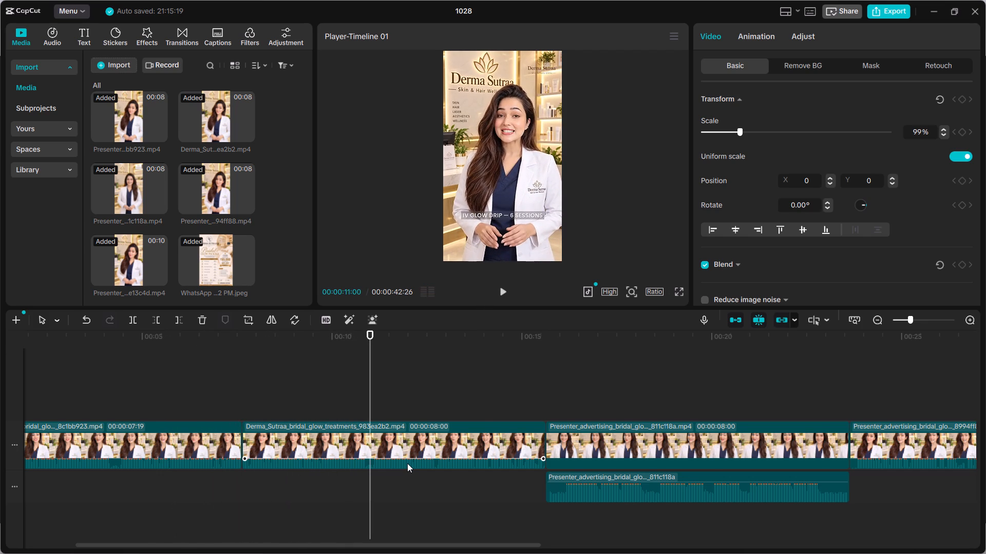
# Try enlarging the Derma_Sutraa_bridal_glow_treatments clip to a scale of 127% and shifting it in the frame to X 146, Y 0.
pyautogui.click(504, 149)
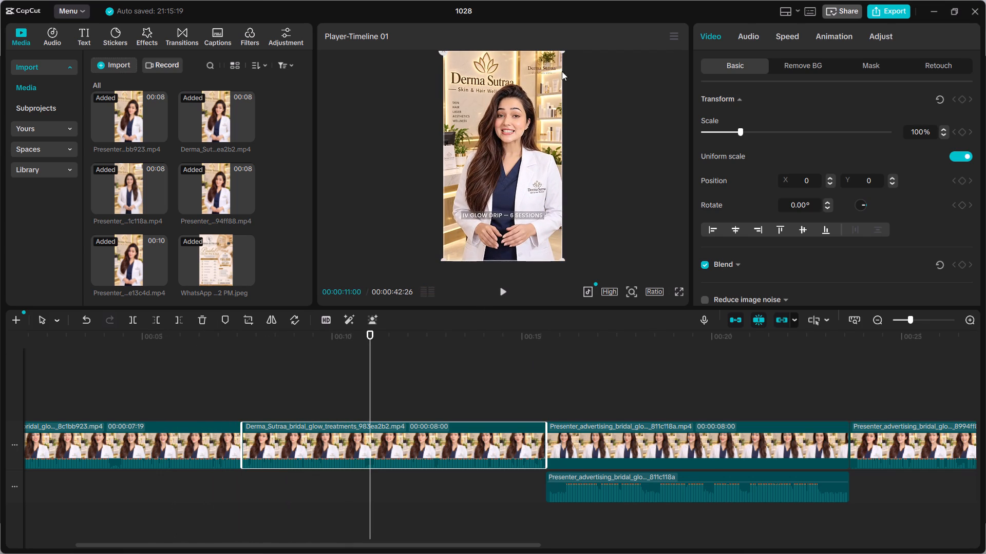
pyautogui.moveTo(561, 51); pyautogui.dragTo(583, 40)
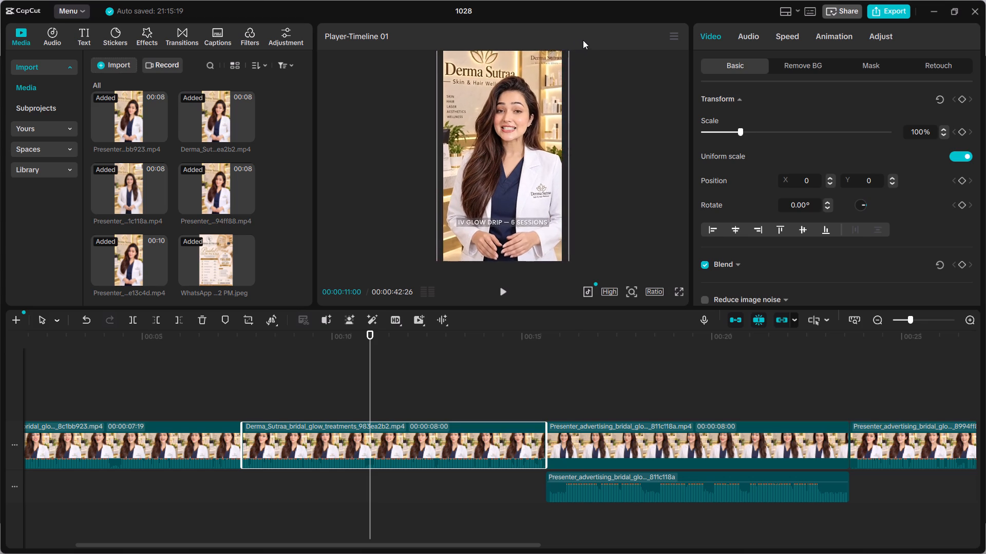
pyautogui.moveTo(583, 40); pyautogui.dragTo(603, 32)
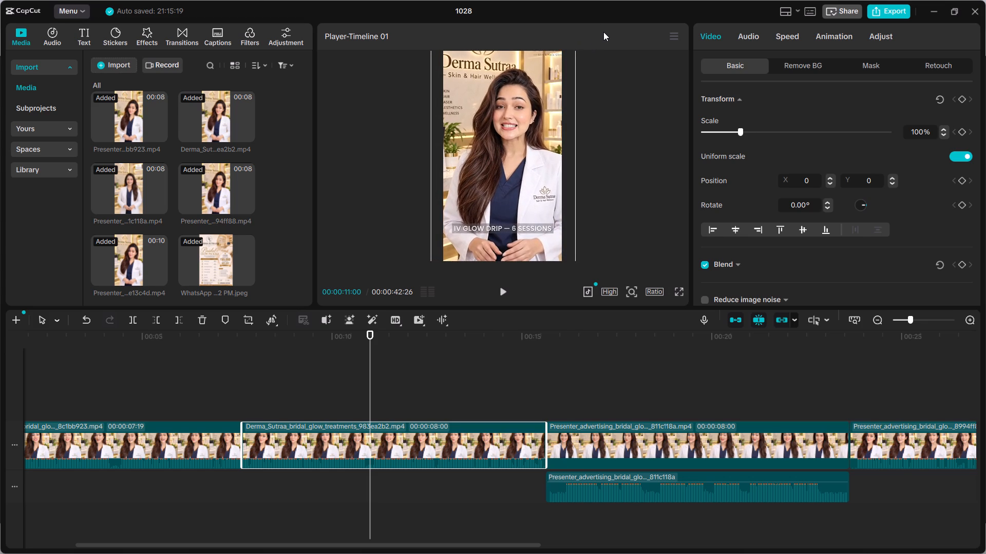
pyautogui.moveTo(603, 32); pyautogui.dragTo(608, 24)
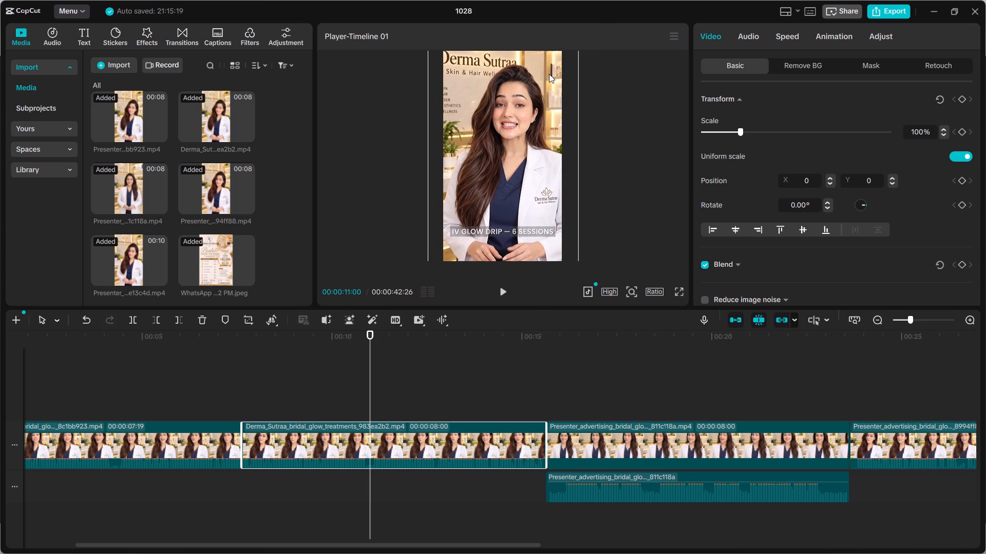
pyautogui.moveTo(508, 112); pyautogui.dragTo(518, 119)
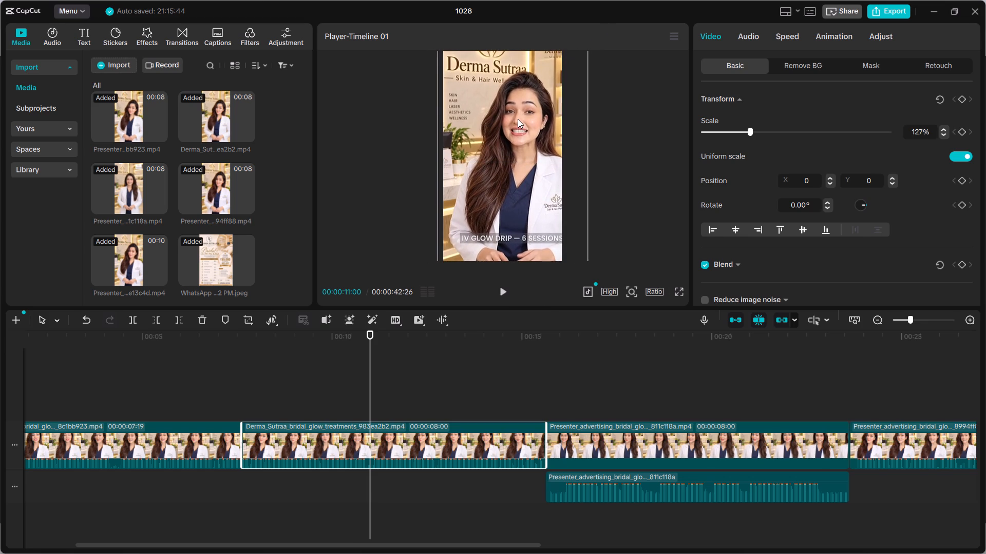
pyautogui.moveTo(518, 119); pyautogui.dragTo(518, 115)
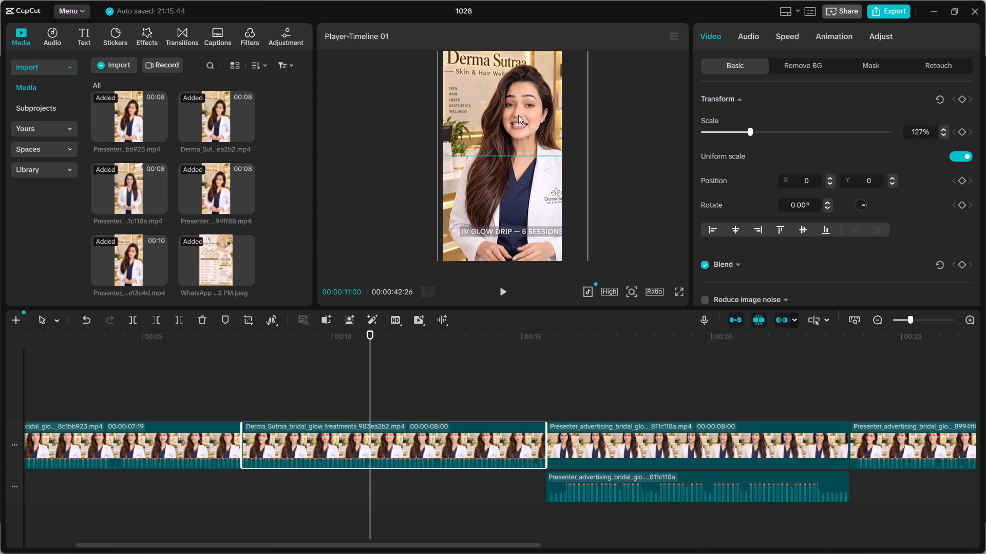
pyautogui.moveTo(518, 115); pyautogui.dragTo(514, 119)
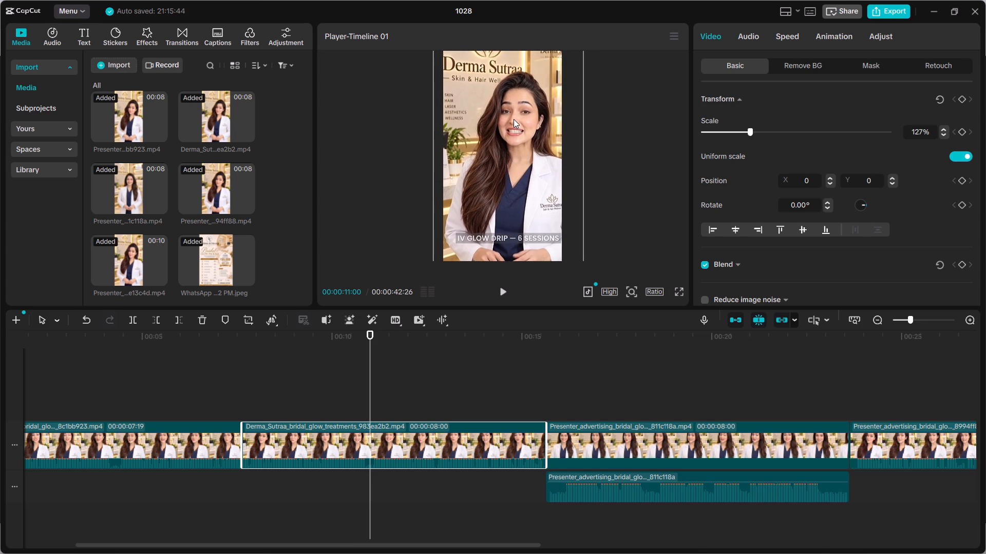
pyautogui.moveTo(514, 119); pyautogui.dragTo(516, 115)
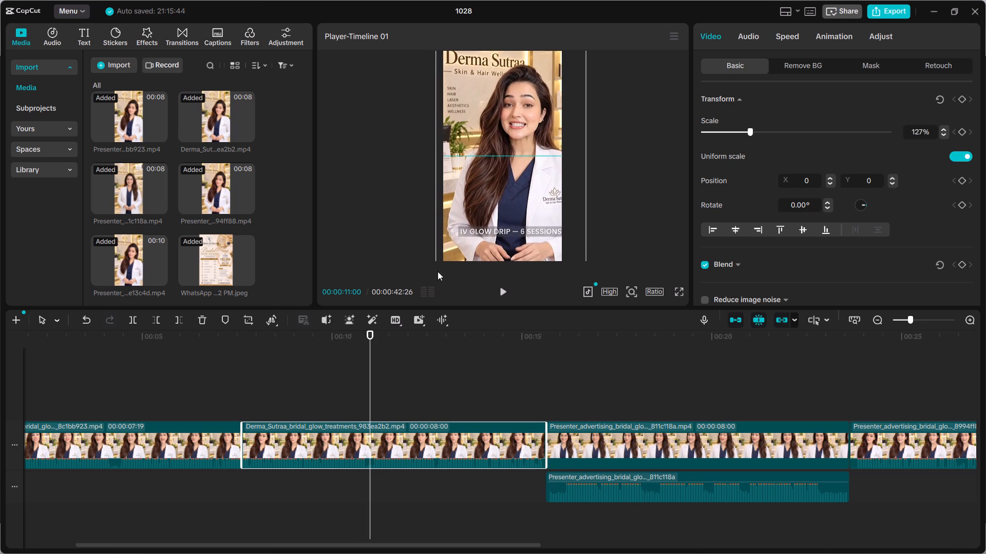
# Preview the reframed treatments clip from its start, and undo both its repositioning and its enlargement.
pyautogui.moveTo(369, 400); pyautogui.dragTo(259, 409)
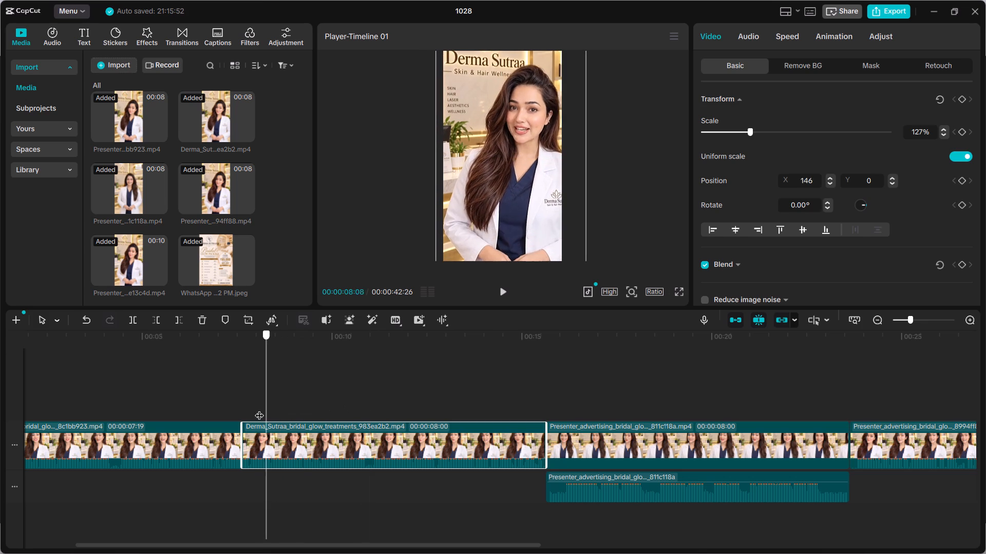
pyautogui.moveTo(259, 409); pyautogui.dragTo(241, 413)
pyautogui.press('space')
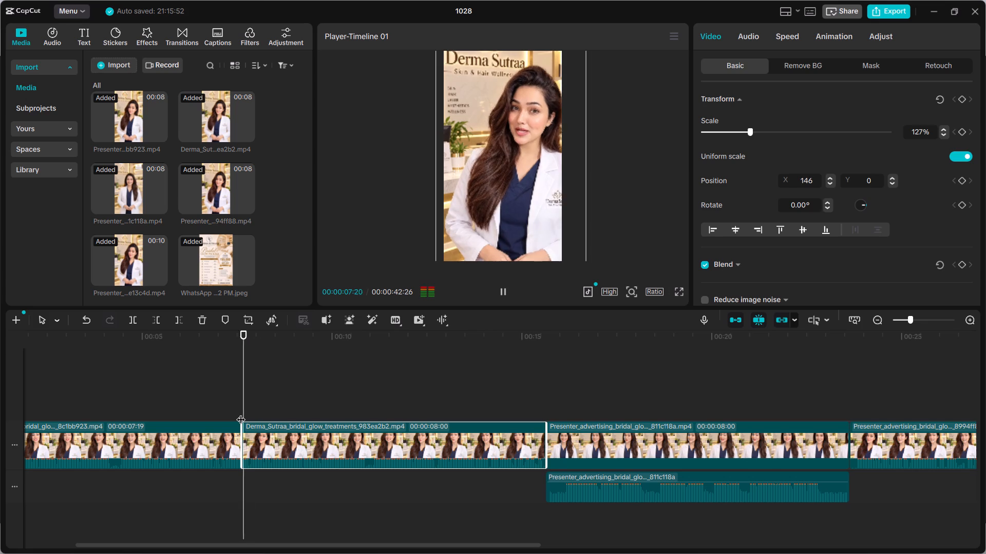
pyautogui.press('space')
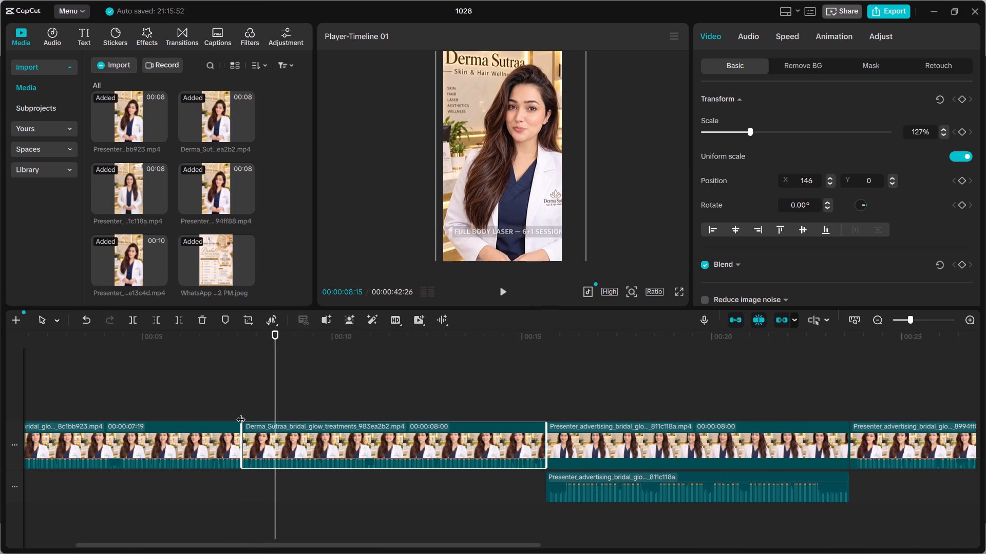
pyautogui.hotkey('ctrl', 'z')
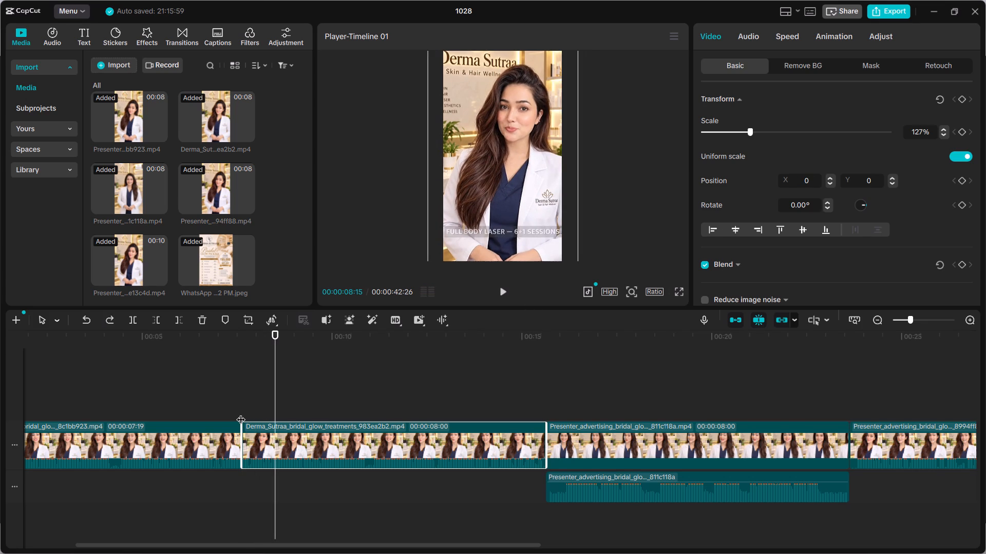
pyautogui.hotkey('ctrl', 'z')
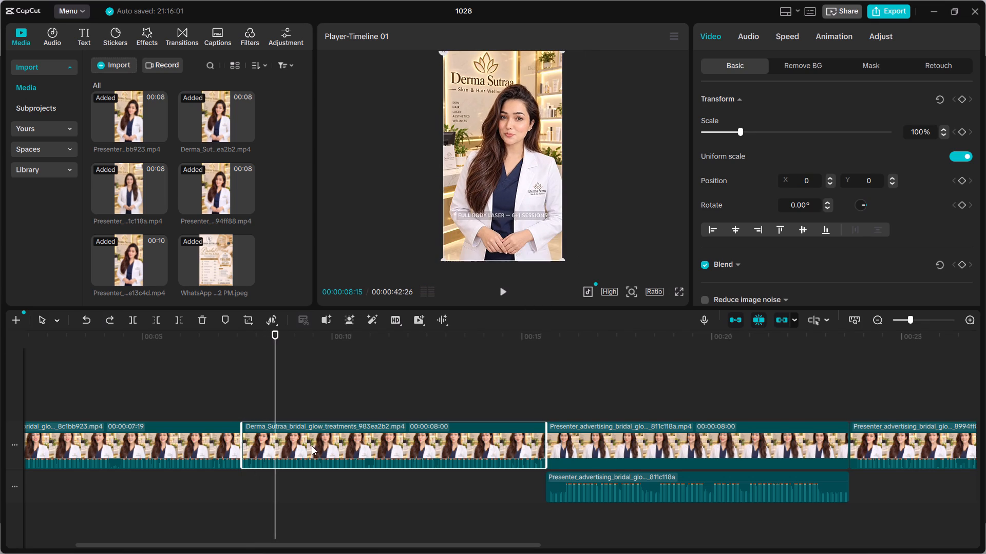
# Play the promo through to the closing flyer and again from the start, pausing in the treatments clip at 00:00:09:26.
pyautogui.press('space')
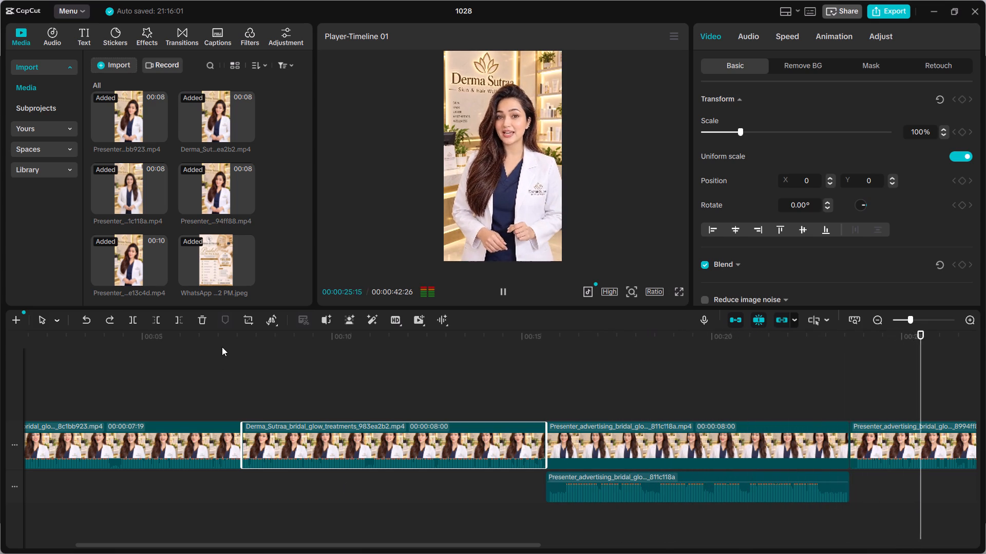
pyautogui.hscroll(-3, 673, 447)
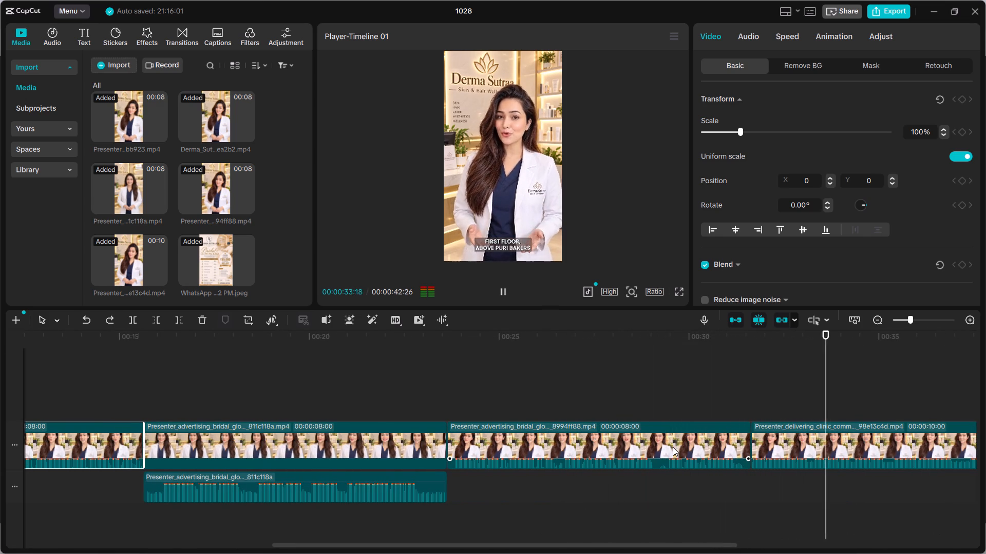
pyautogui.hscroll(-2, 713, 446)
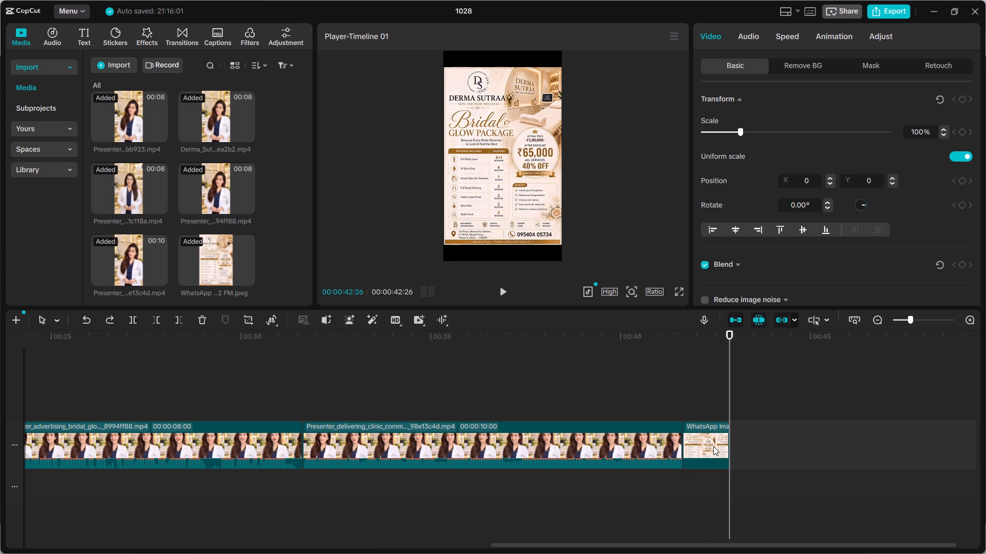
pyautogui.press('space')
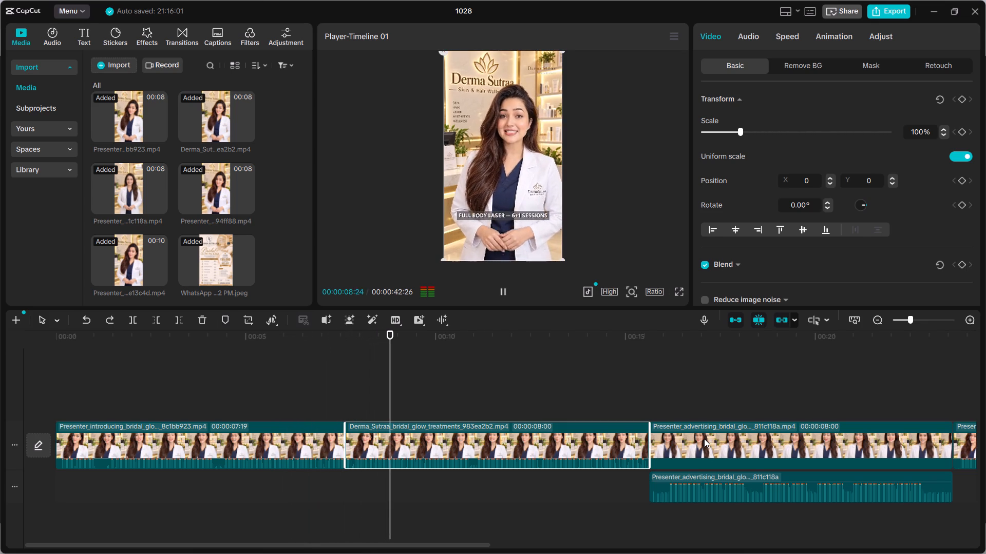
pyautogui.press('space')
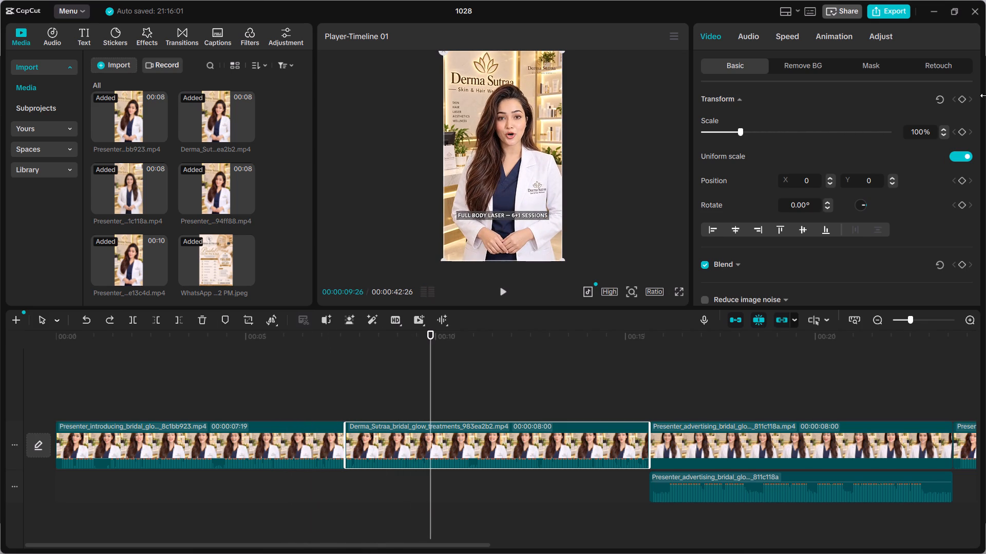
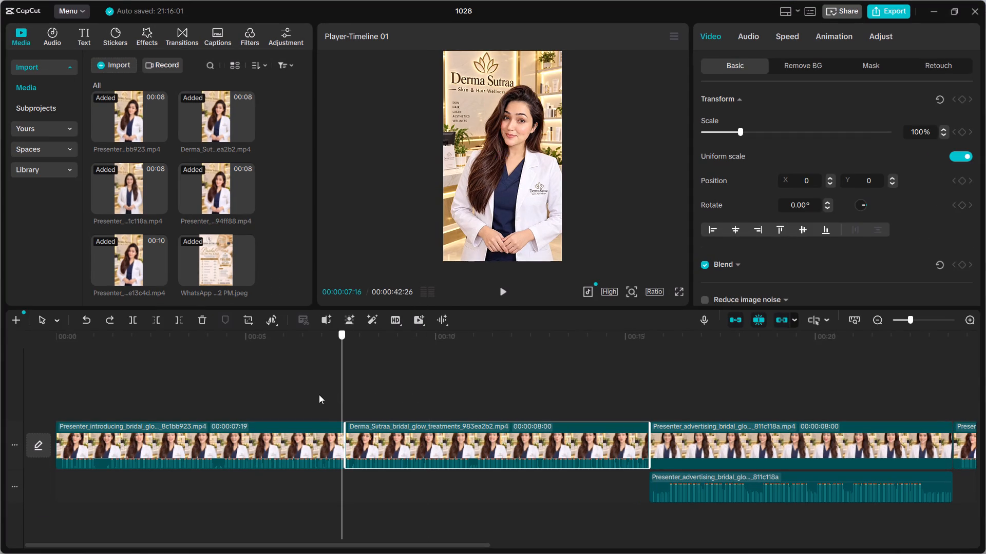
pyautogui.moveTo(319, 394); pyautogui.dragTo(299, 397)
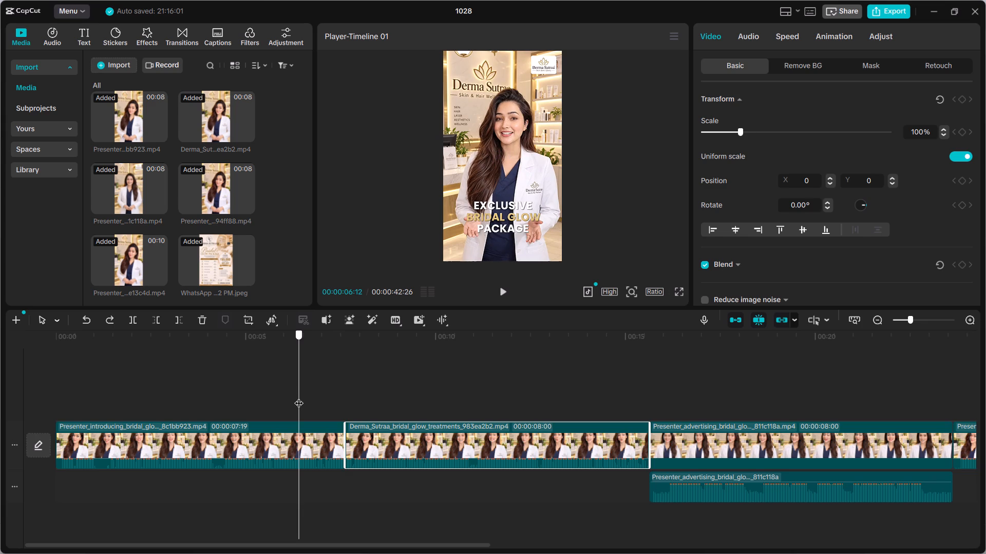
pyautogui.moveTo(299, 397); pyautogui.dragTo(286, 399)
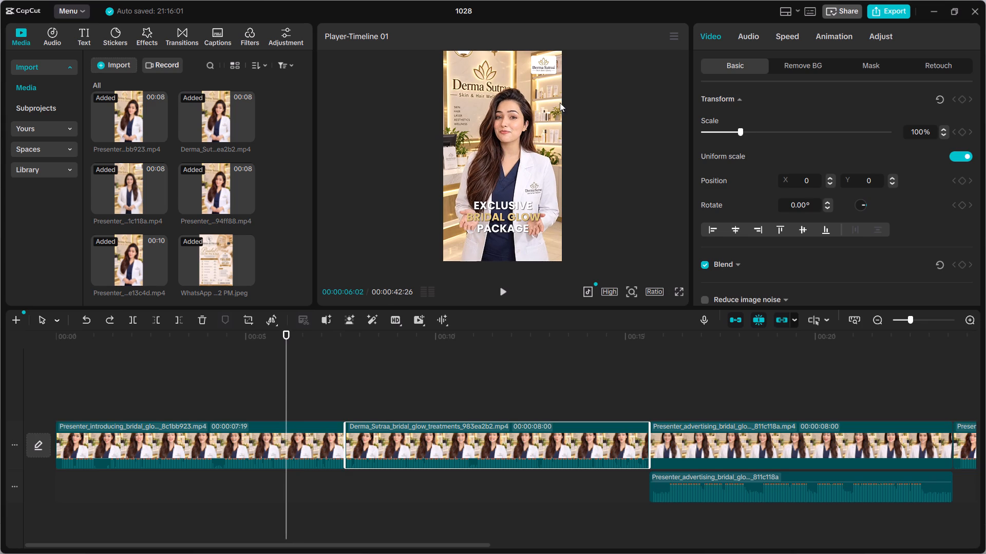
pyautogui.click(541, 67)
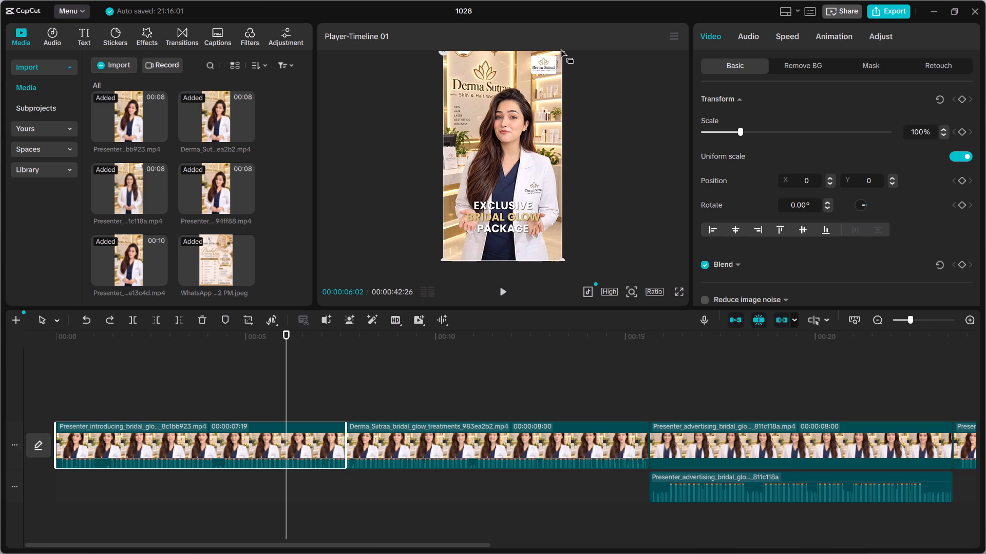
# Review the promo from about 00:00:06:02 through the closing flyer, starting in full-screen preview, and replay its opening scene.
pyautogui.click(683, 292)
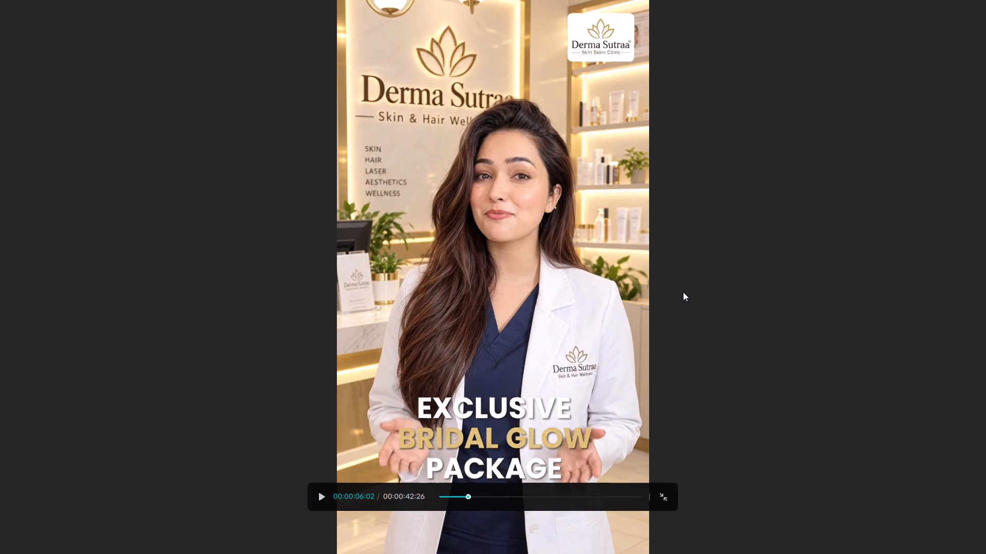
pyautogui.press('space')
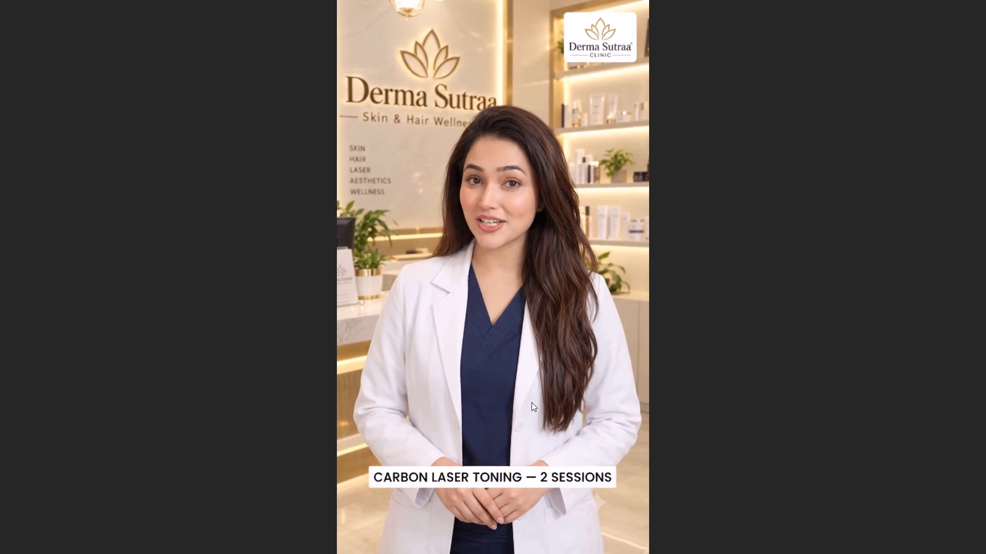
pyautogui.press('space')
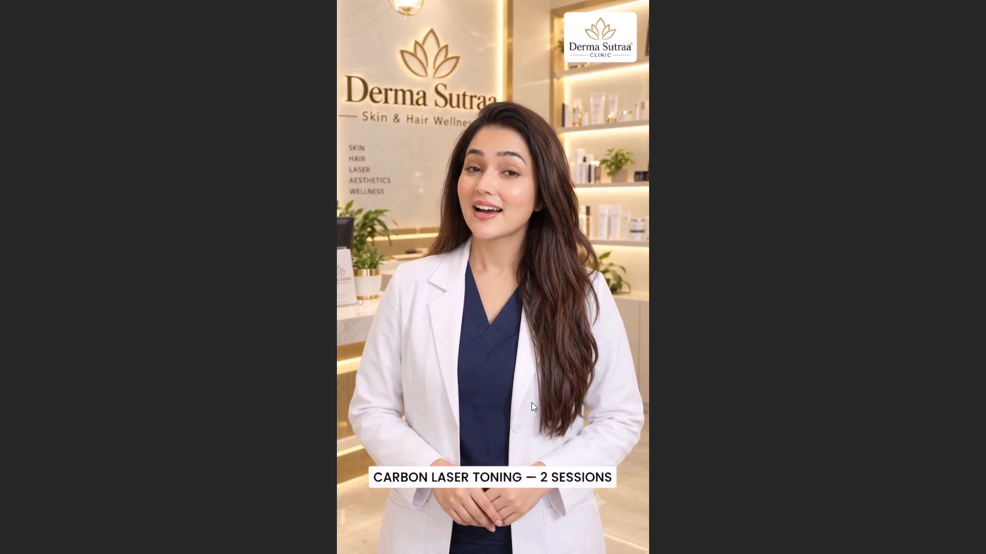
pyautogui.press('space')
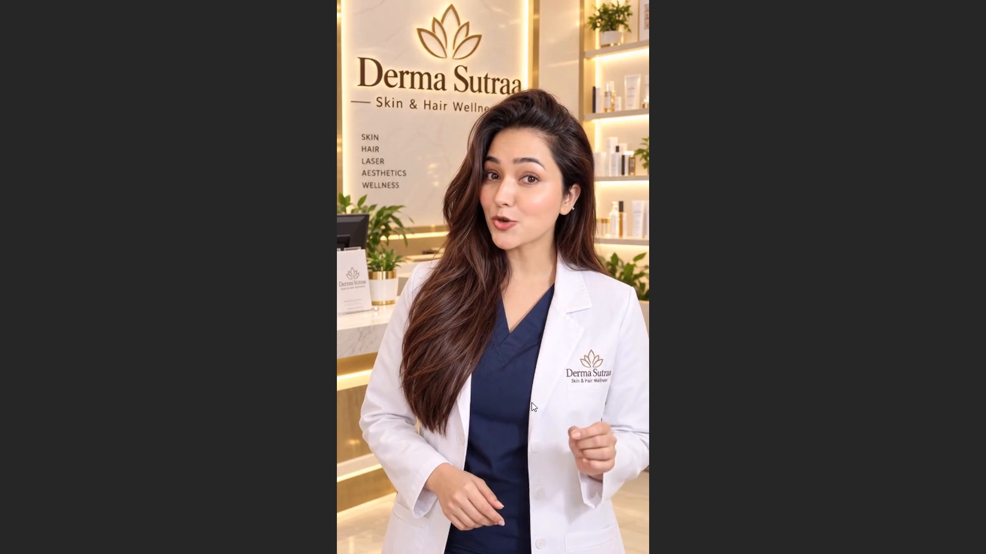
pyautogui.click(604, 423)
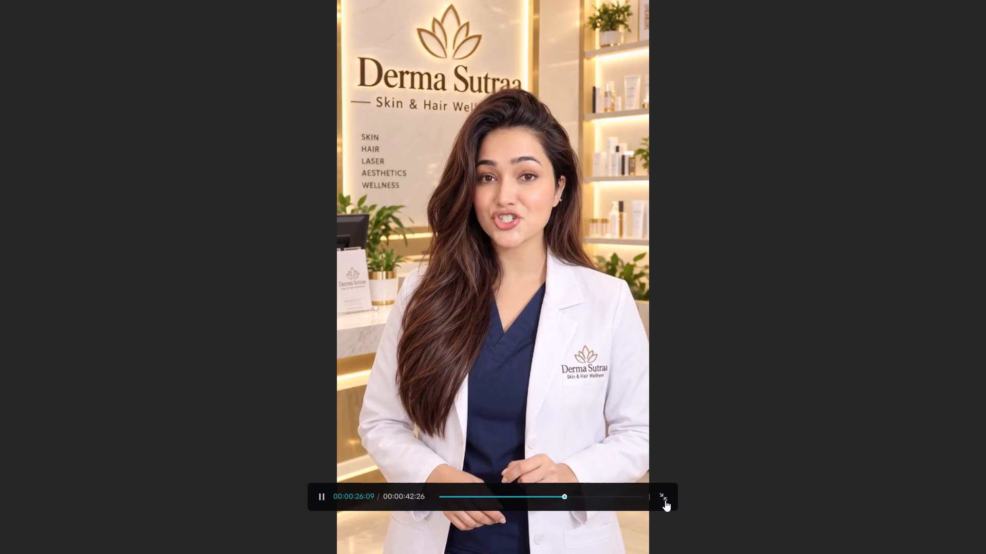
pyautogui.click(666, 500)
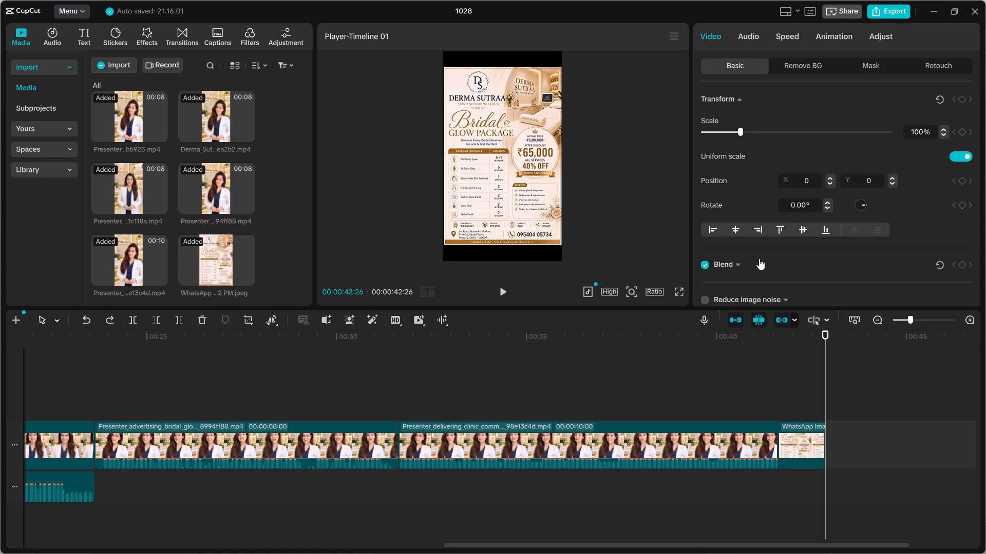
pyautogui.press('space')
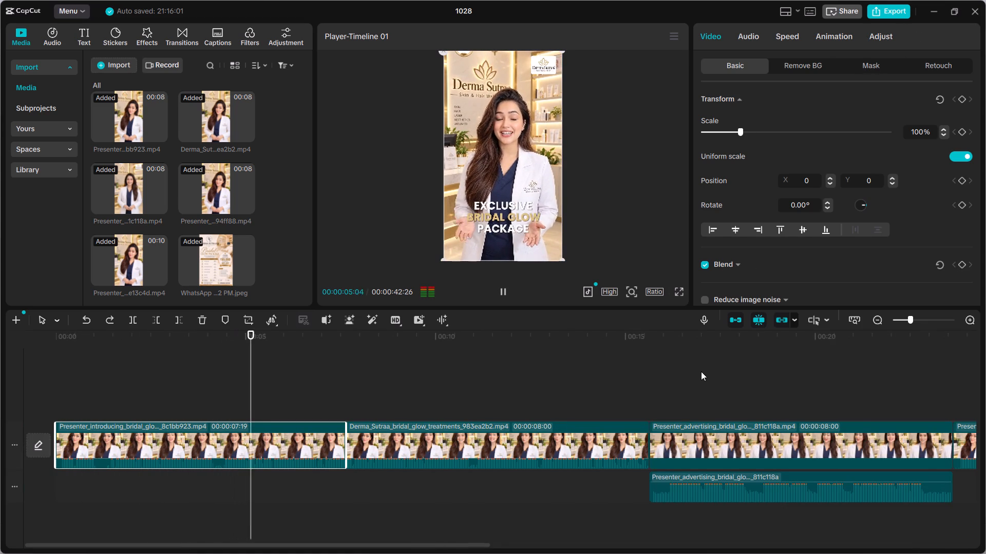
pyautogui.press('space')
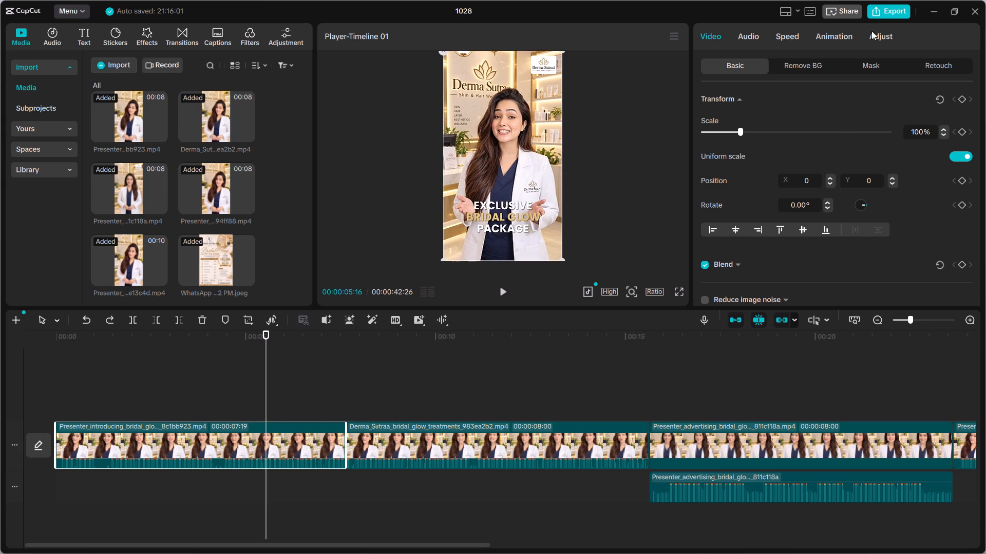
# Export the promo as 1028 to the Downloads folder in 4K, H.264, mp4 at 30fps with the recommended bit rate.
pyautogui.click(889, 11)
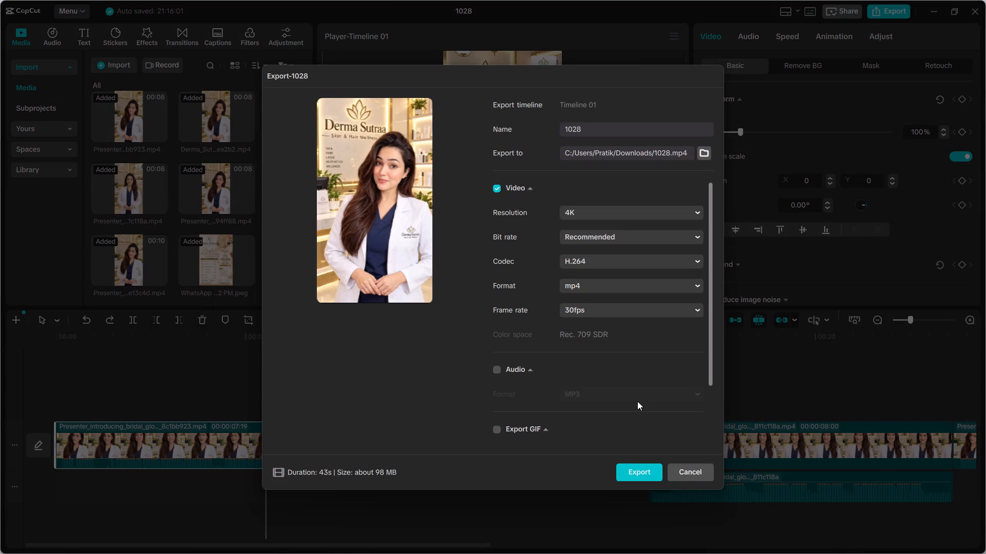
pyautogui.click(627, 469)
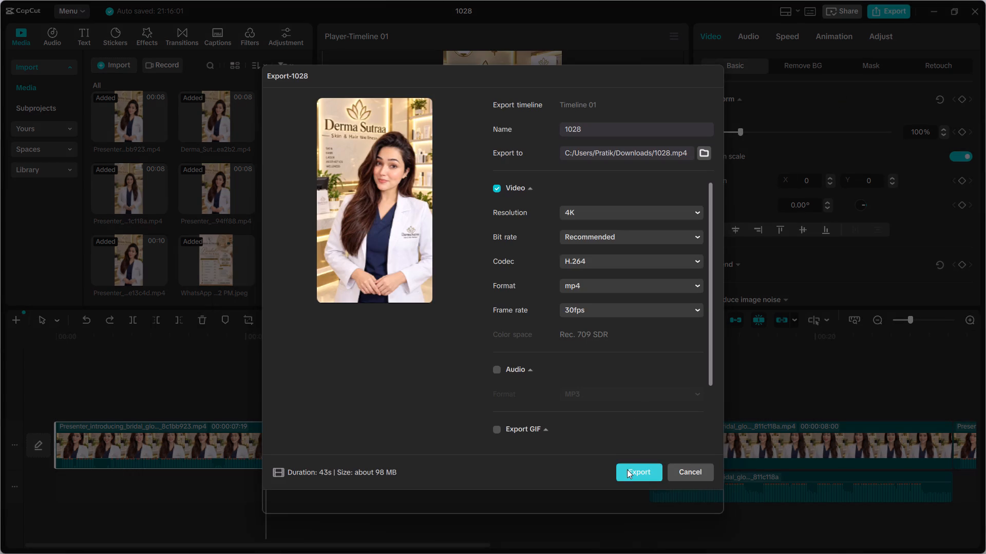
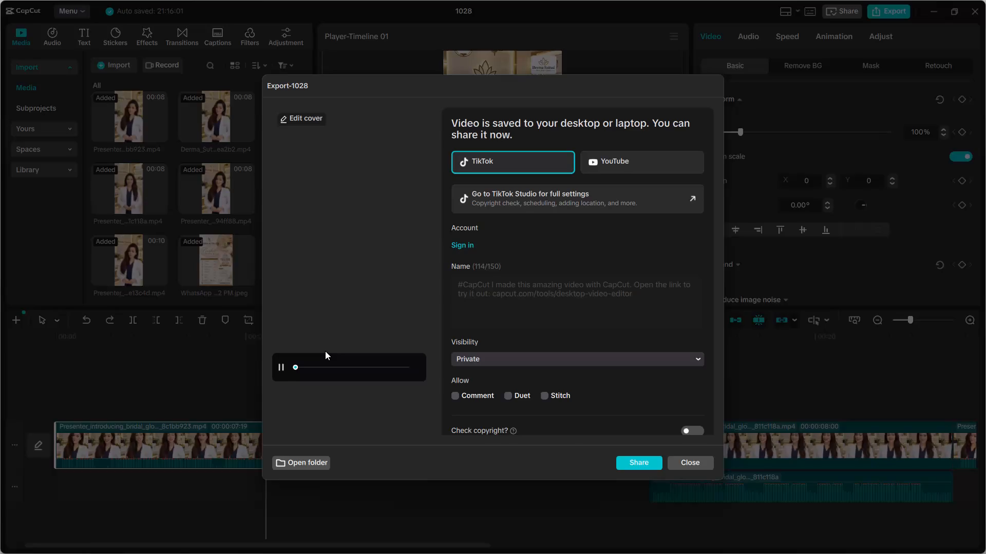
# Stop the exported video's preview and return to the 1028 timeline, dismissing the sharing window and feedback request without sharing or rating.
pyautogui.click(281, 369)
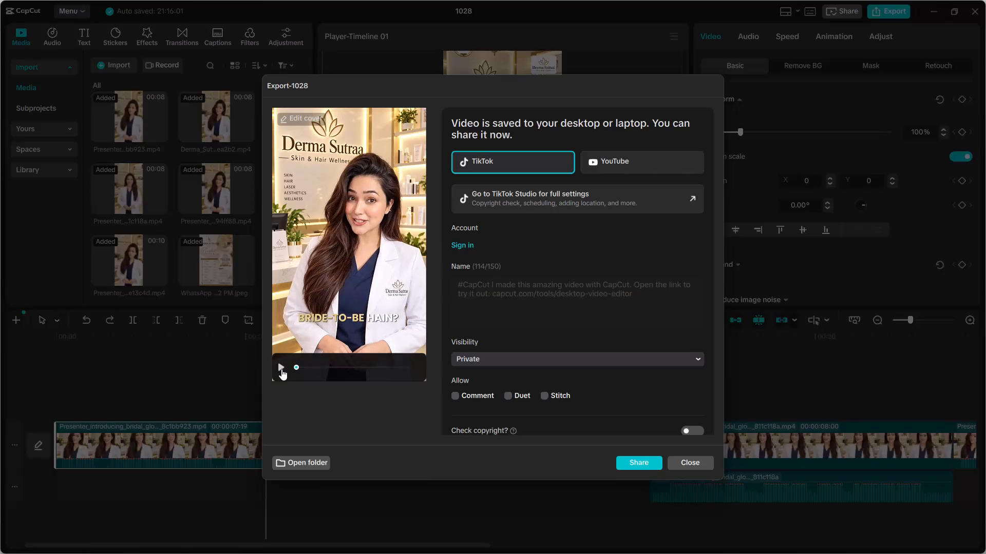
pyautogui.click(693, 469)
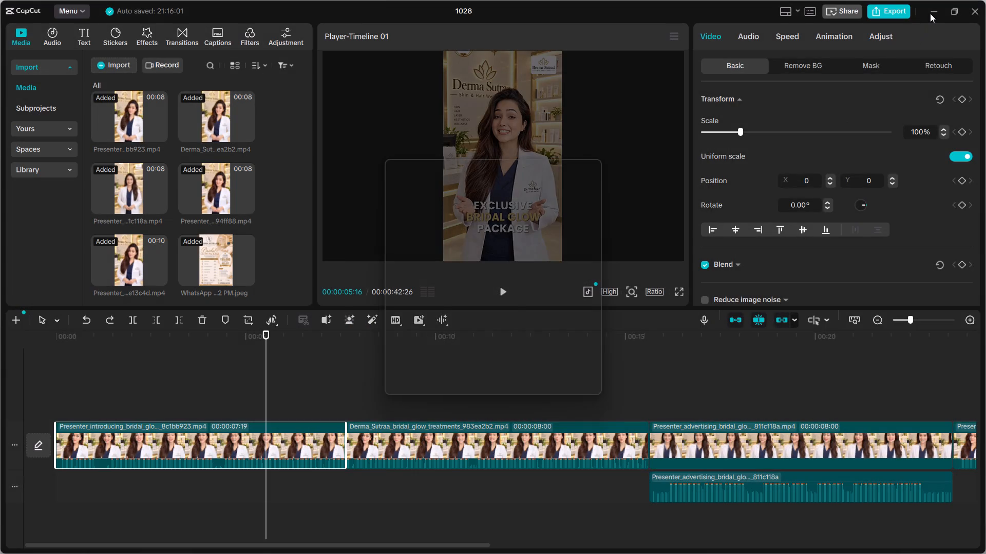
pyautogui.click(930, 13)
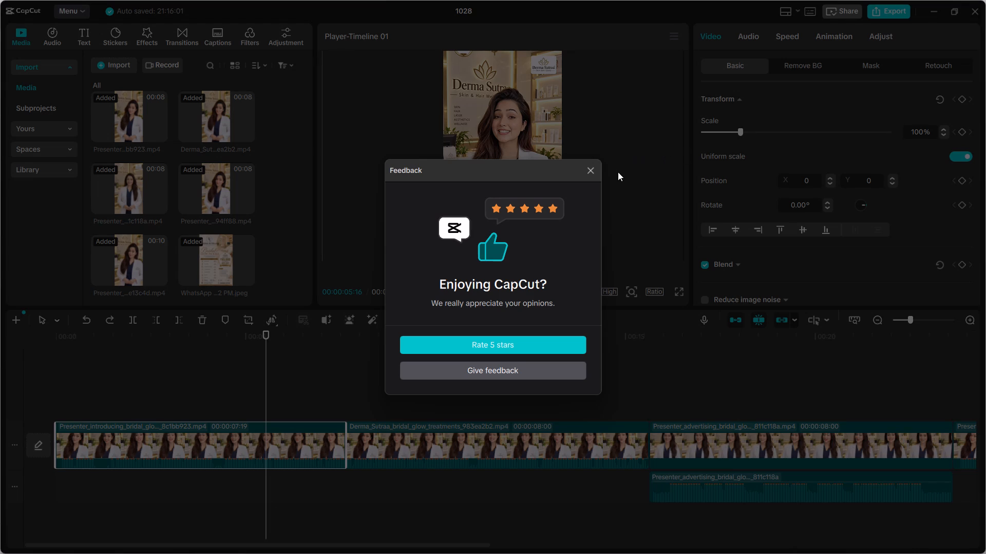
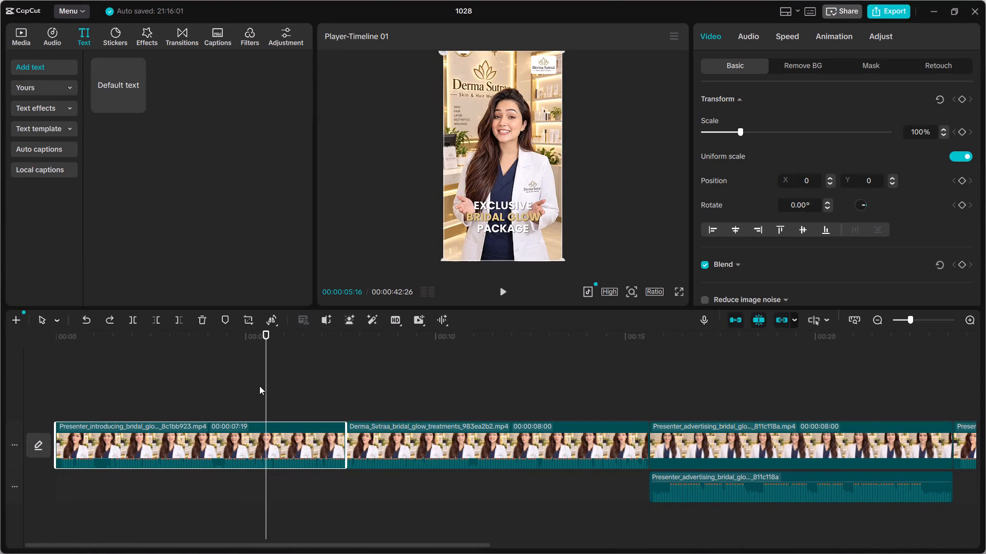
# Add a default text overlay at the playhead above the first presenter clip and change its wording to "after payment".
pyautogui.click(137, 105)
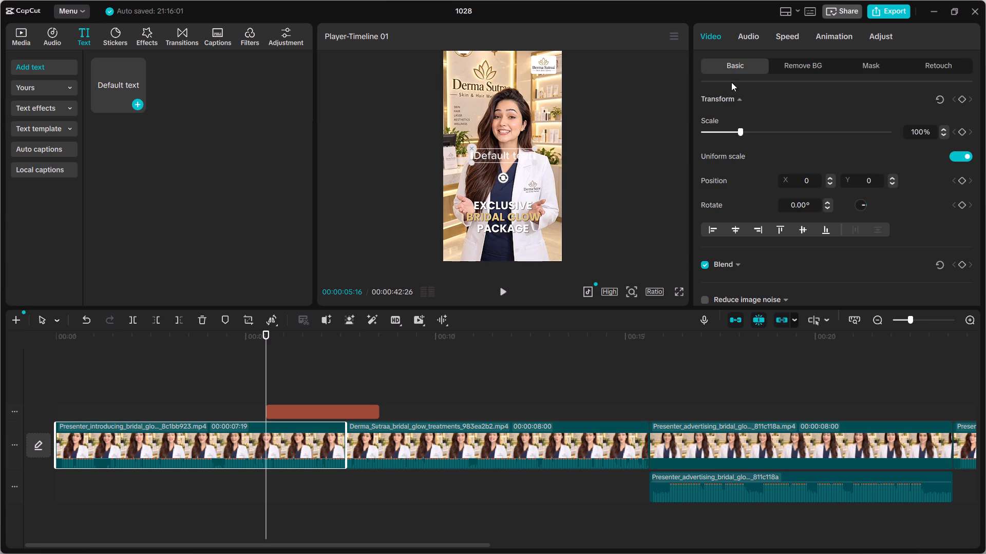
pyautogui.scroll(3, 739, 150)
pyautogui.click(723, 96)
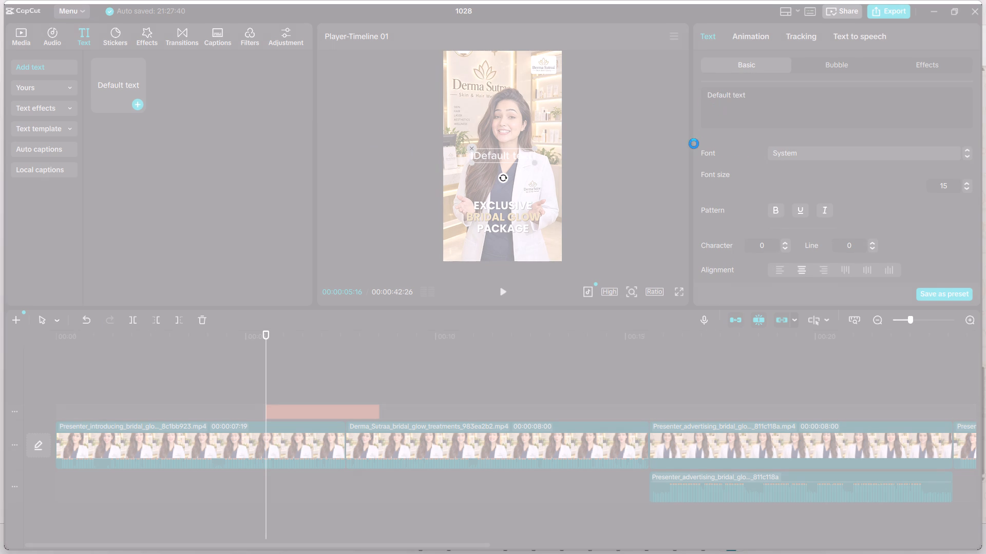
pyautogui.scroll(7, 694, 144)
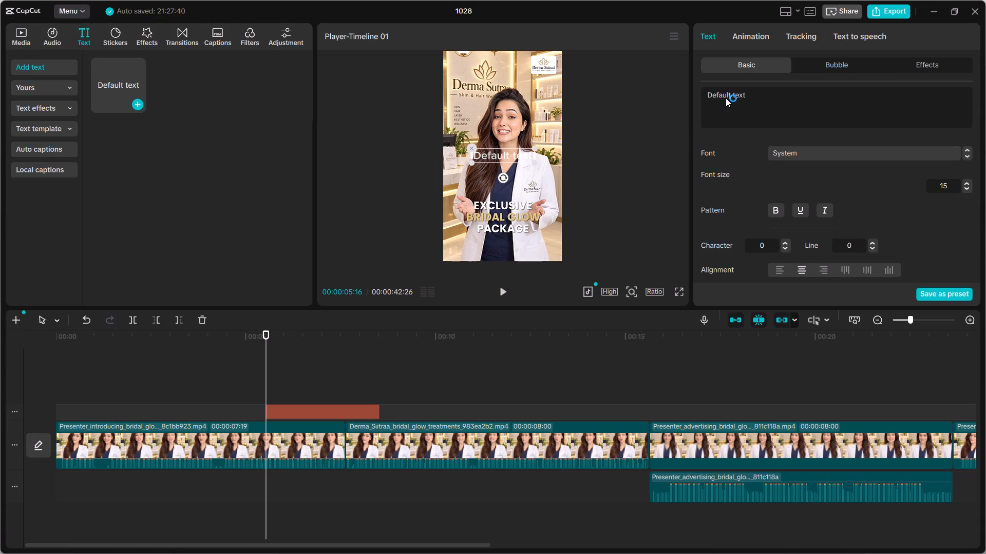
pyautogui.click(726, 98)
pyautogui.tripleClick(738, 96)
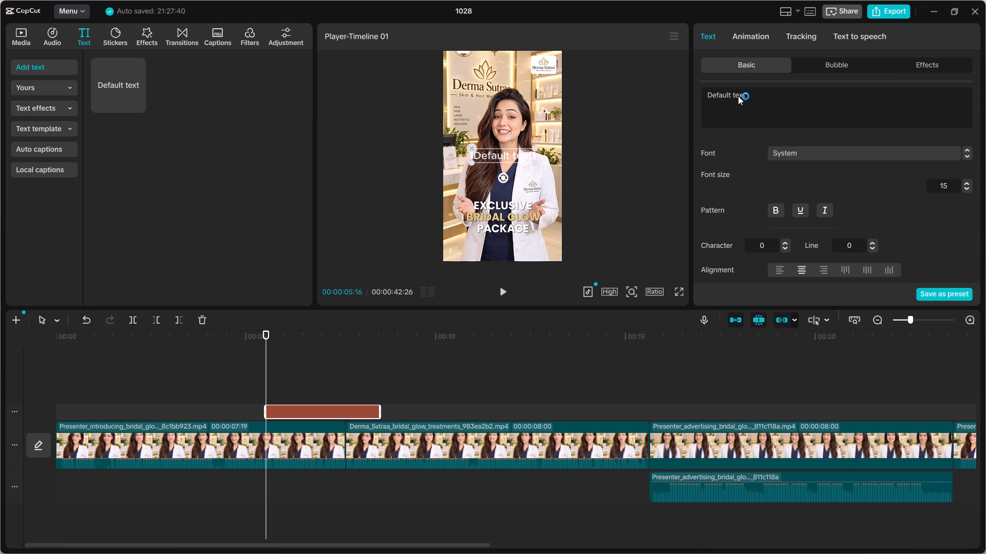
pyautogui.tripleClick(735, 95)
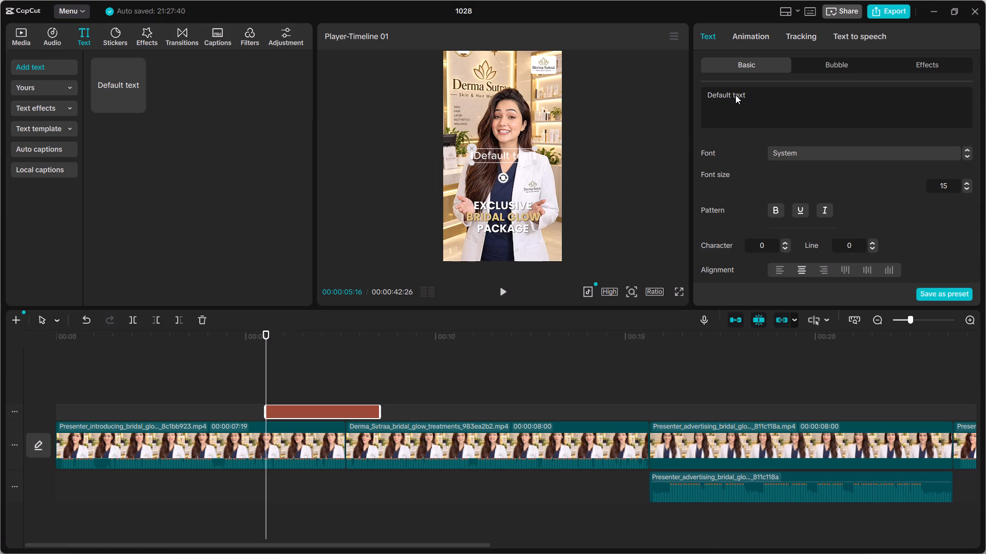
pyautogui.doubleClick(724, 92)
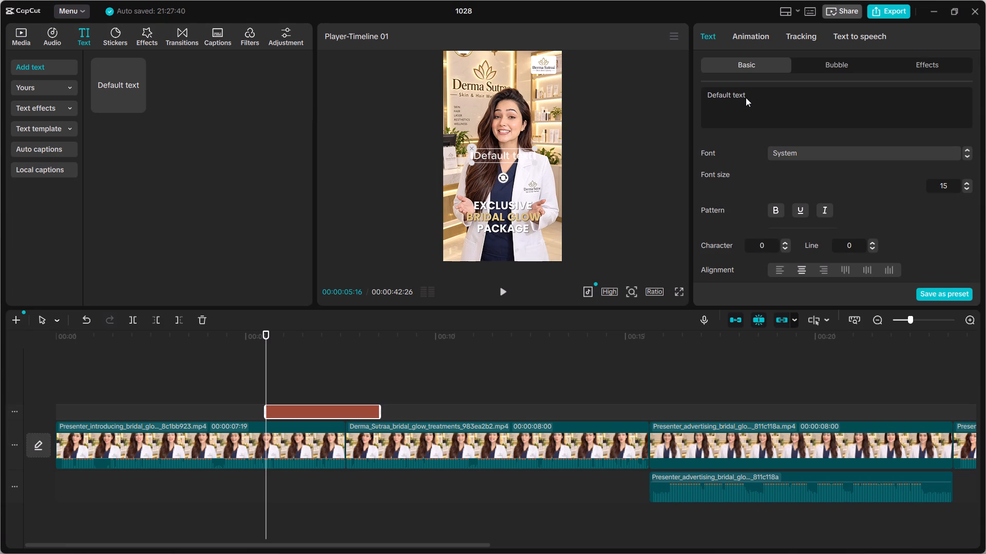
pyautogui.click(746, 97)
pyautogui.tripleClick(737, 97)
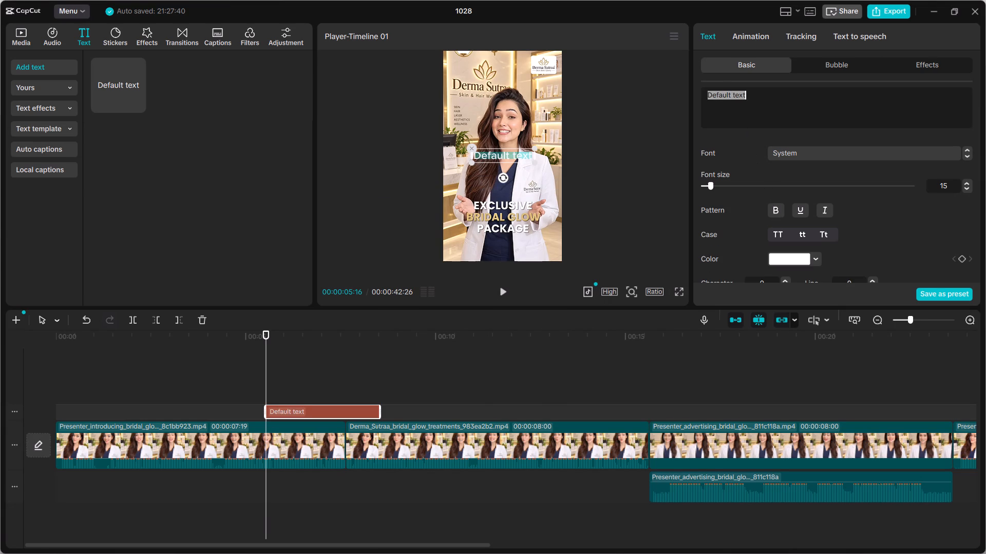
pyautogui.press('f')
pyautogui.press('BackSpace')
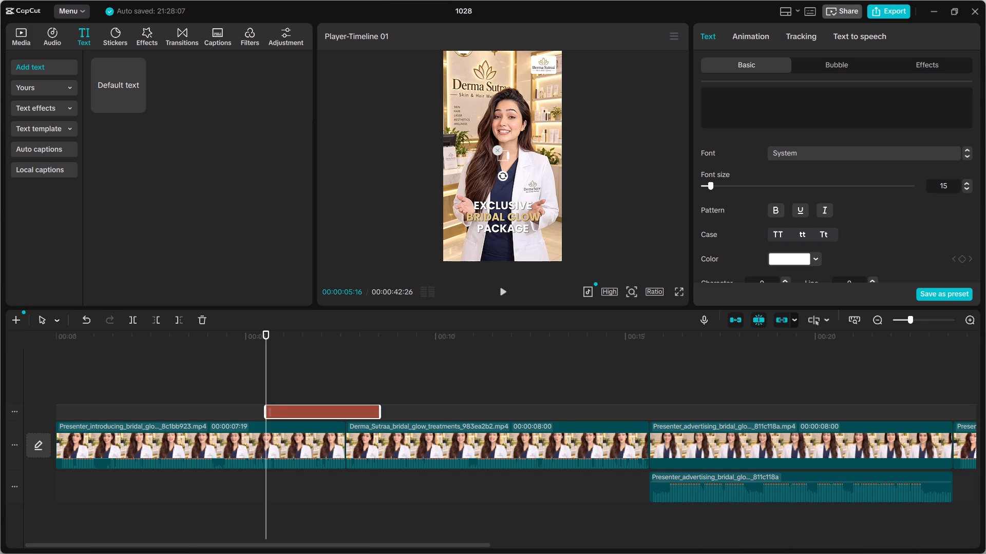
pyautogui.write('after')
pyautogui.press('space')
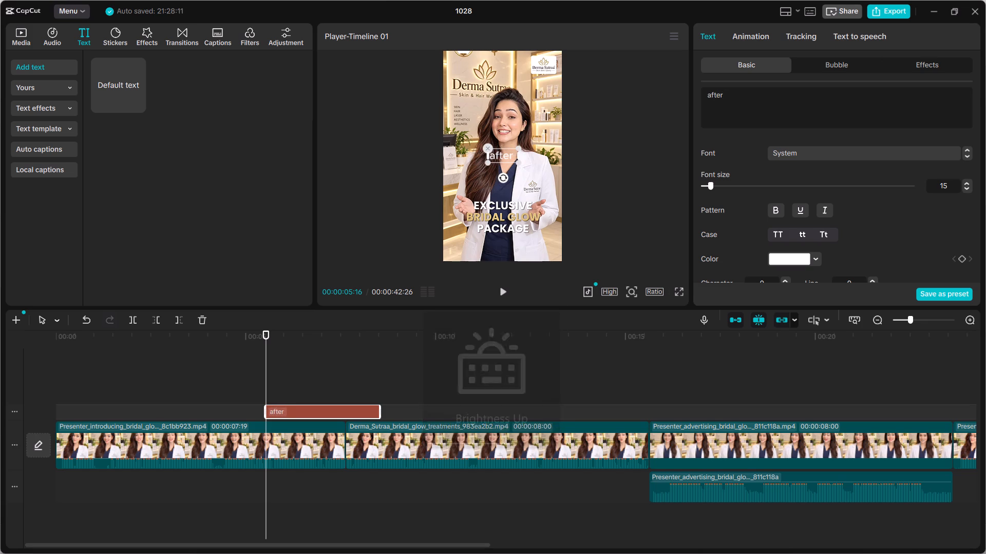
pyautogui.write('payment')
pyautogui.press('space')
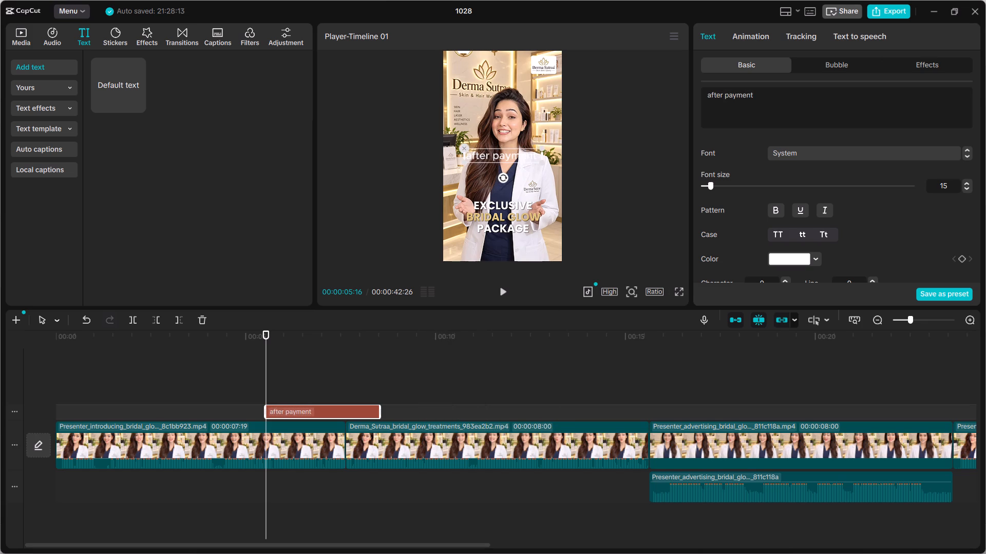
# Make the "after payment" text bold and set its font to Arial Bold Italic.
pyautogui.click(778, 210)
pyautogui.click(861, 155)
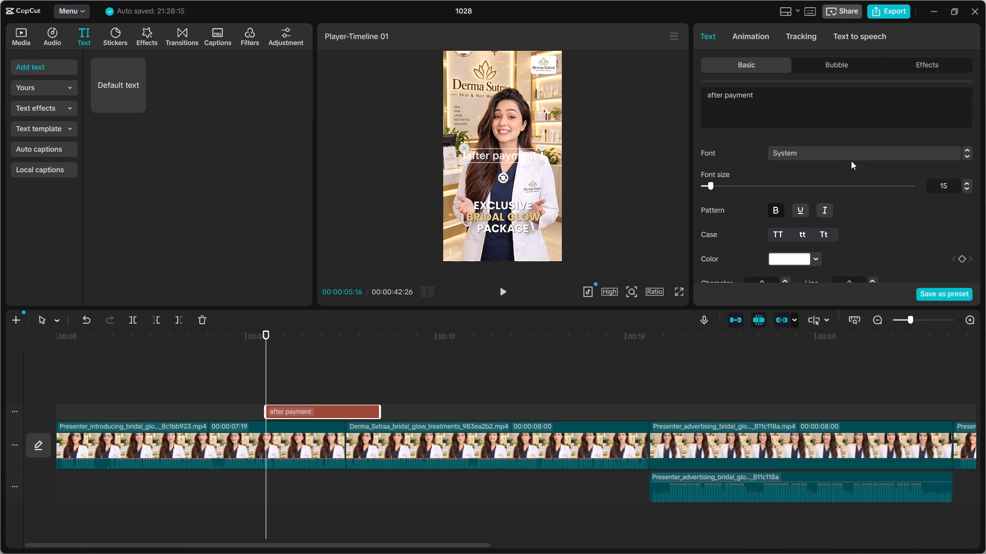
pyautogui.click(851, 153)
pyautogui.click(851, 153)
pyautogui.click(851, 153)
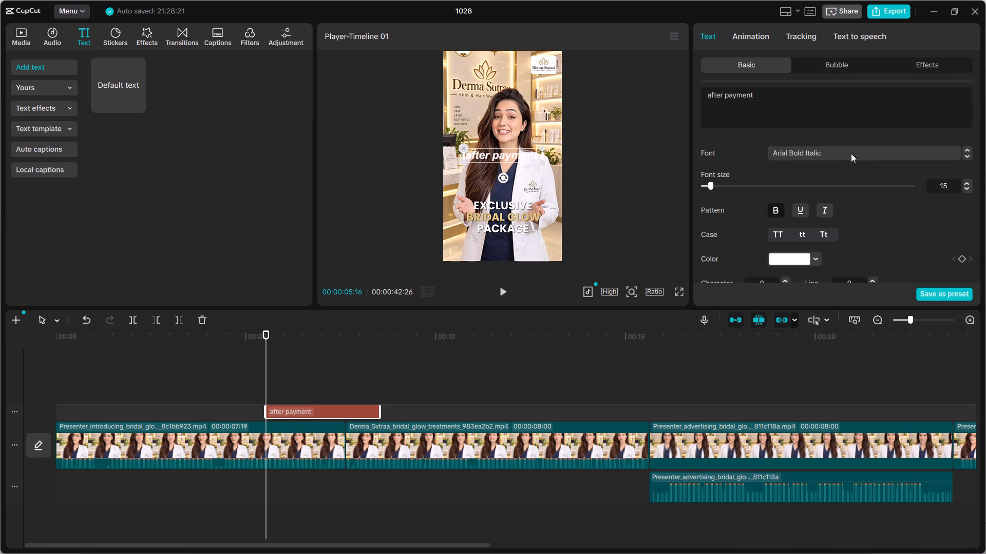
pyautogui.click(838, 147)
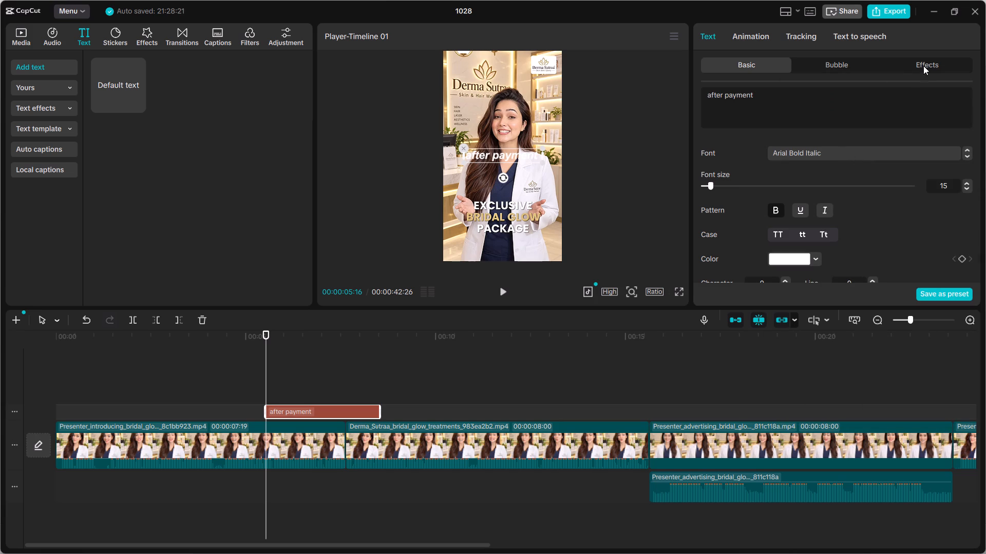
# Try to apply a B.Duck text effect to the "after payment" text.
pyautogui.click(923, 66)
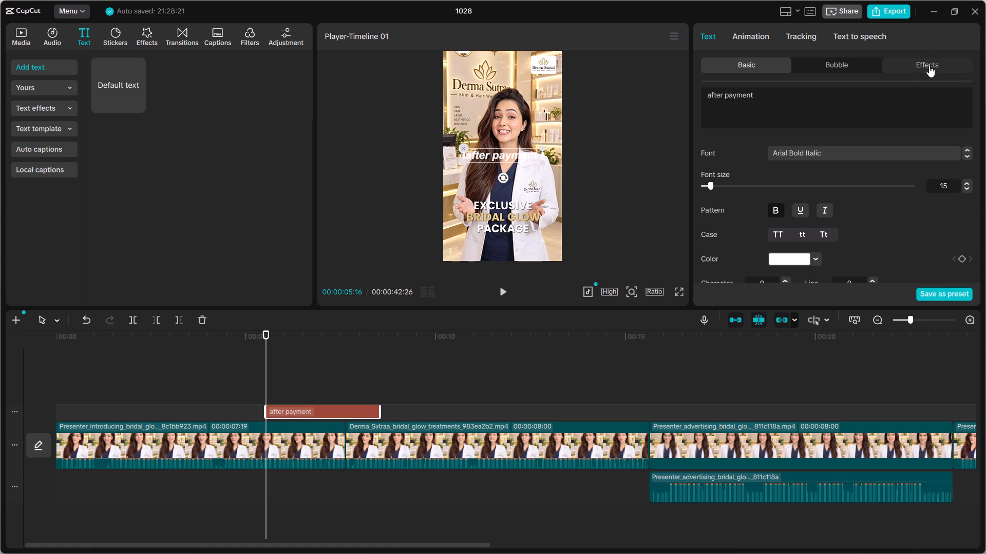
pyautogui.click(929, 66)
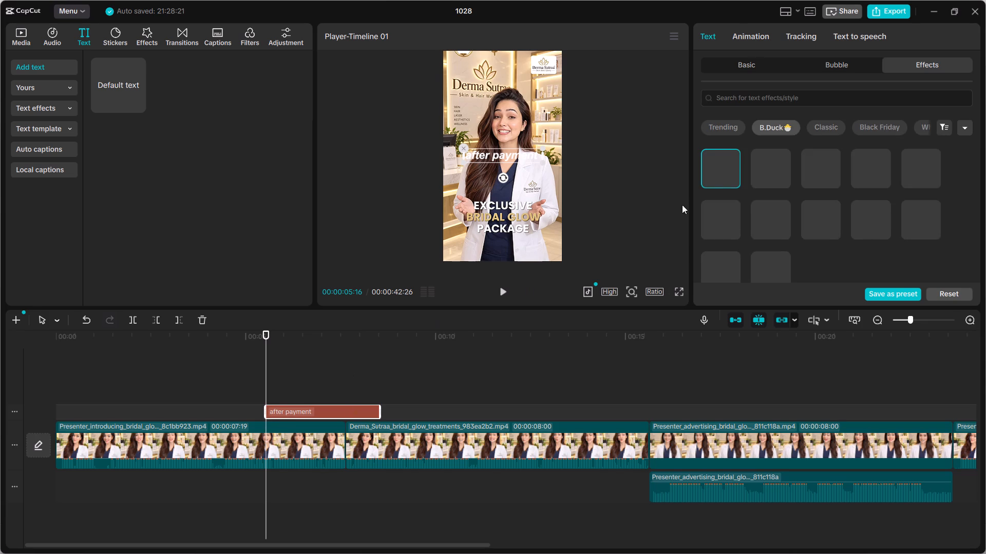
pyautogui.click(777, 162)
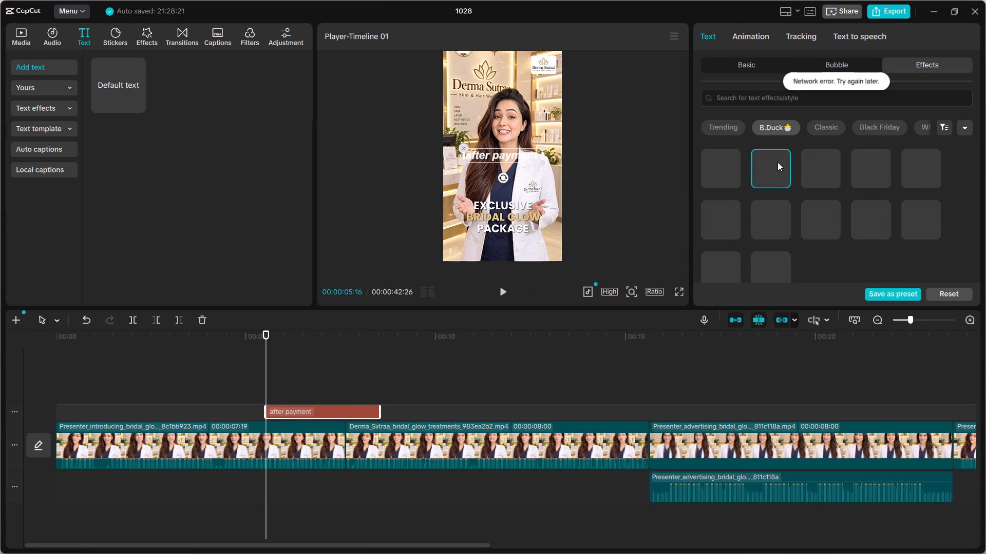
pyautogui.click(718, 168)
# Stretch the "after payment" text clip from the timeline's start to about 23 seconds, near the third presenter clip's end.
pyautogui.moveTo(265, 412); pyautogui.dragTo(121, 439)
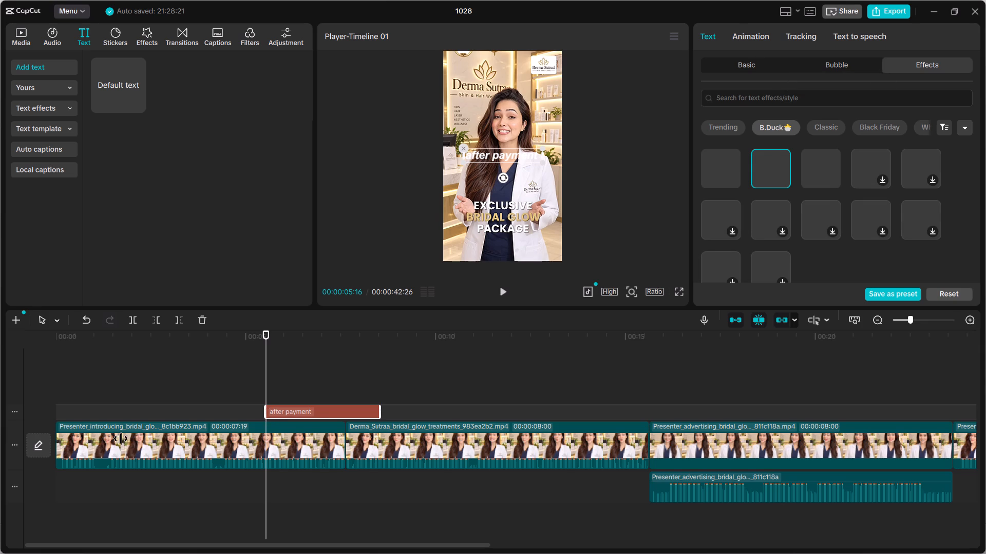
pyautogui.moveTo(121, 439); pyautogui.dragTo(23, 448)
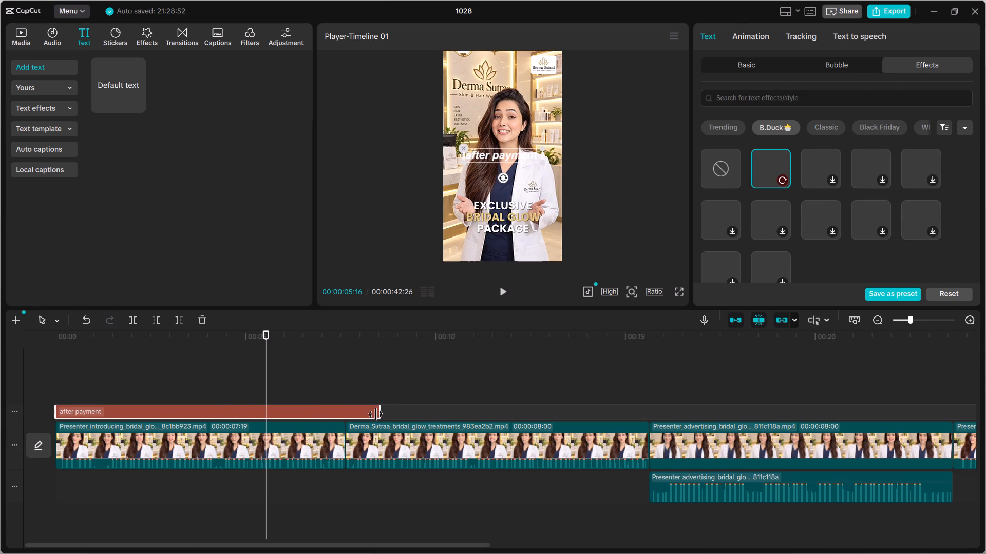
pyautogui.moveTo(380, 410); pyautogui.dragTo(780, 418)
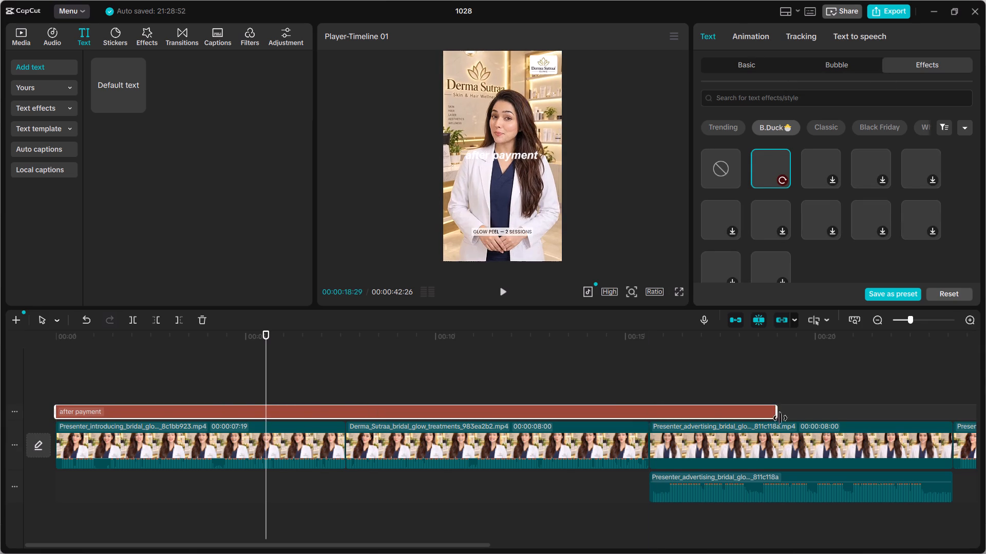
pyautogui.moveTo(780, 418); pyautogui.dragTo(916, 456)
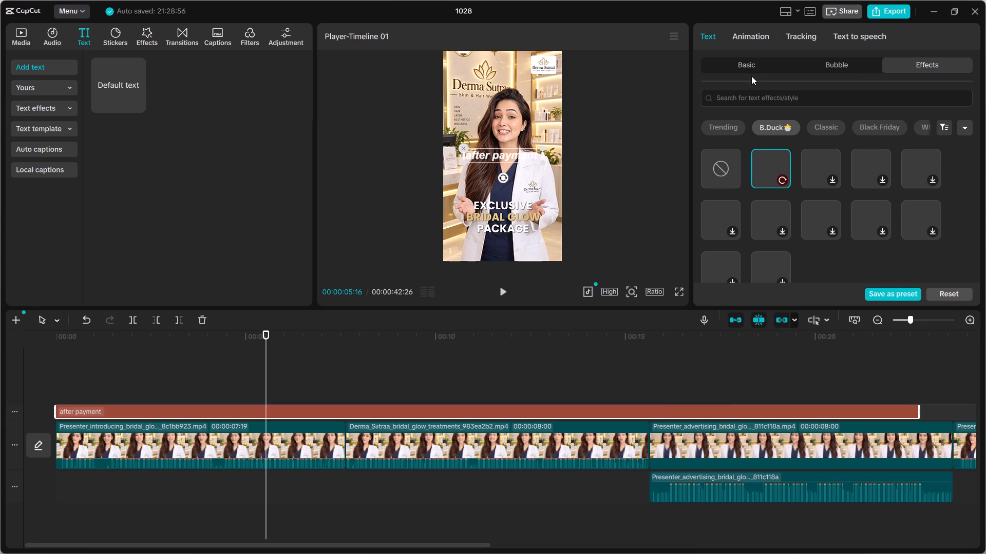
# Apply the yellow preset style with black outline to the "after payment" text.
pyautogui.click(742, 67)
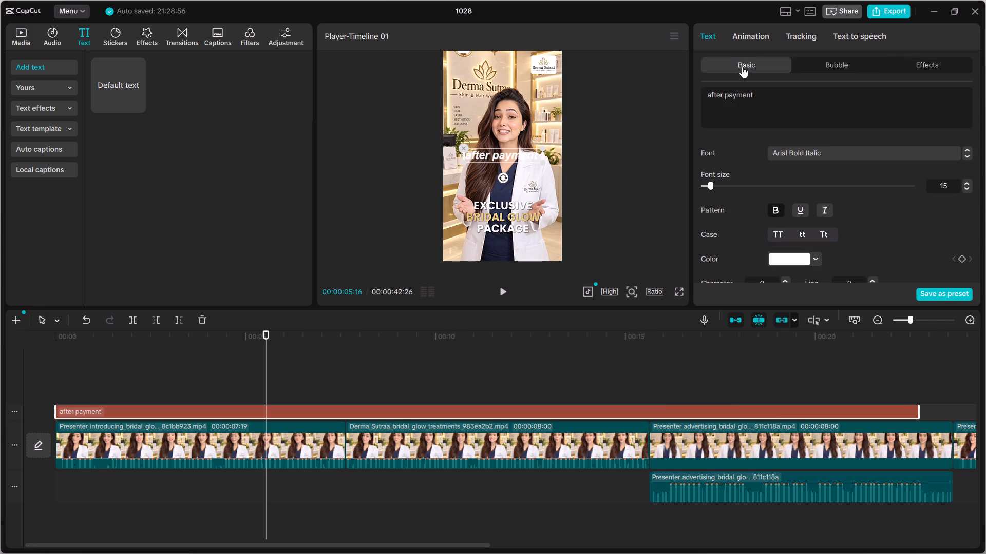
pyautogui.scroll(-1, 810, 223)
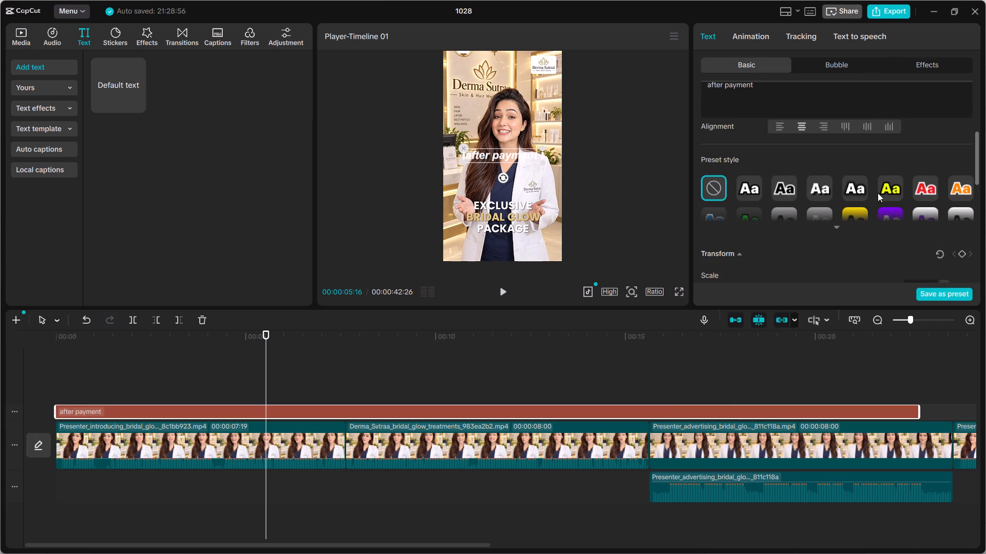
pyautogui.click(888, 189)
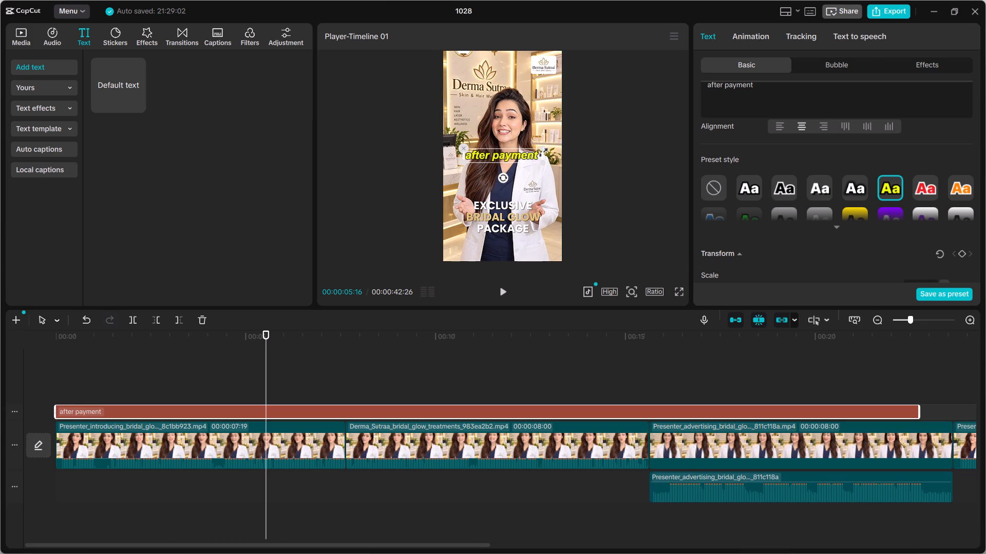
# Enlarge the "after payment" text to span the frame's width and move it down to just above the bridal glow caption.
pyautogui.moveTo(541, 148); pyautogui.dragTo(563, 140)
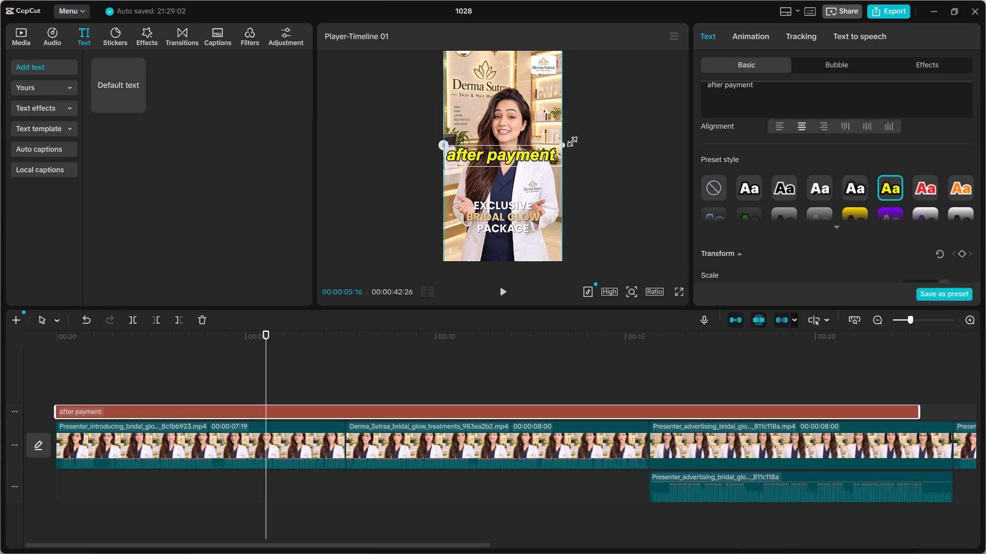
pyautogui.moveTo(563, 140); pyautogui.dragTo(568, 138)
pyautogui.moveTo(514, 159); pyautogui.dragTo(516, 171)
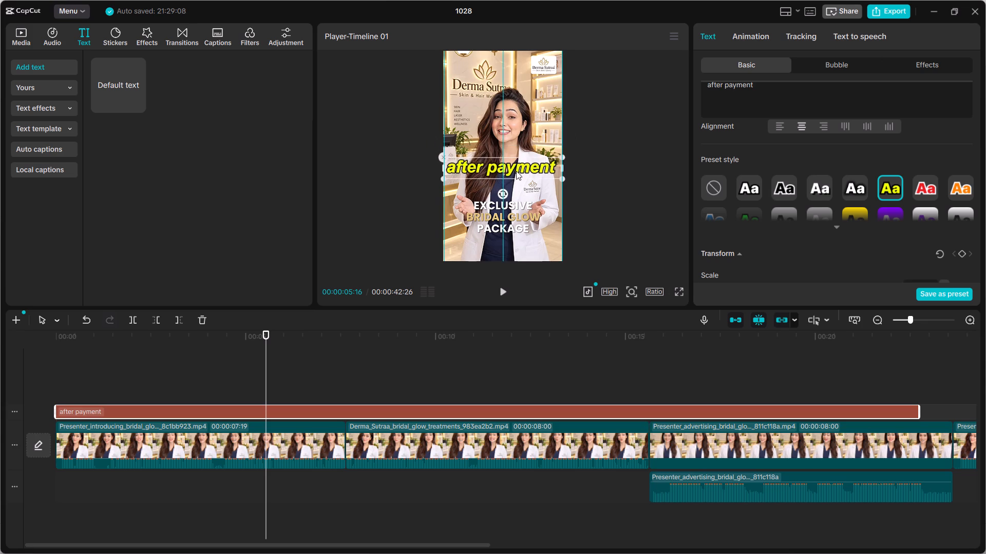
pyautogui.moveTo(516, 171); pyautogui.dragTo(517, 174)
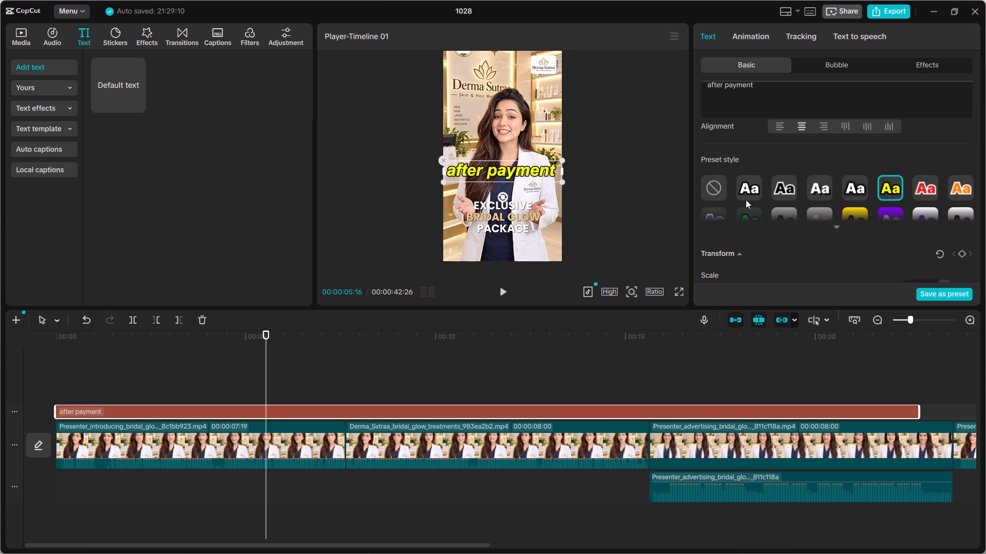
# Play the timeline while trying black-on-yellow and green-on-black preset styles on the "after payment" text, settling on white-on-black.
pyautogui.press('space')
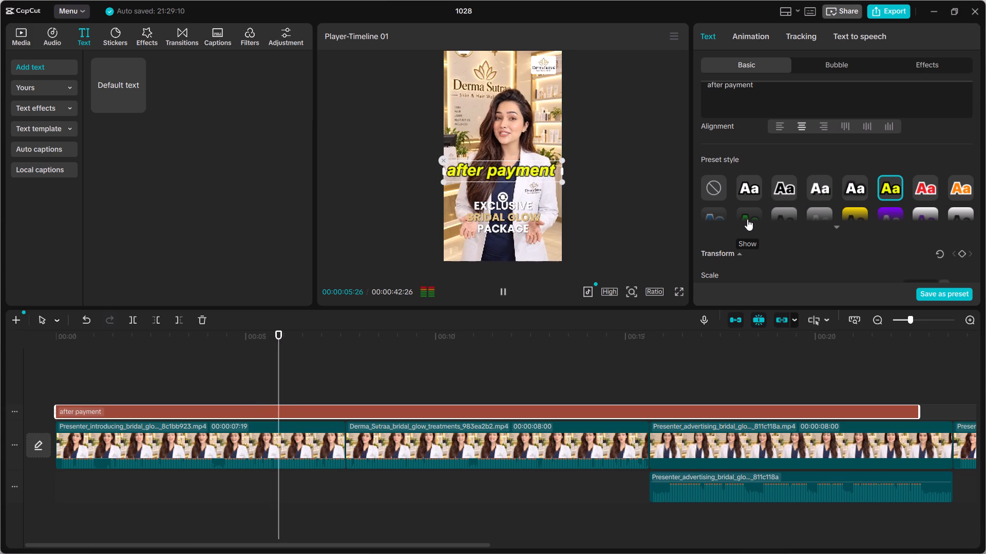
pyautogui.press('space')
pyautogui.press('space')
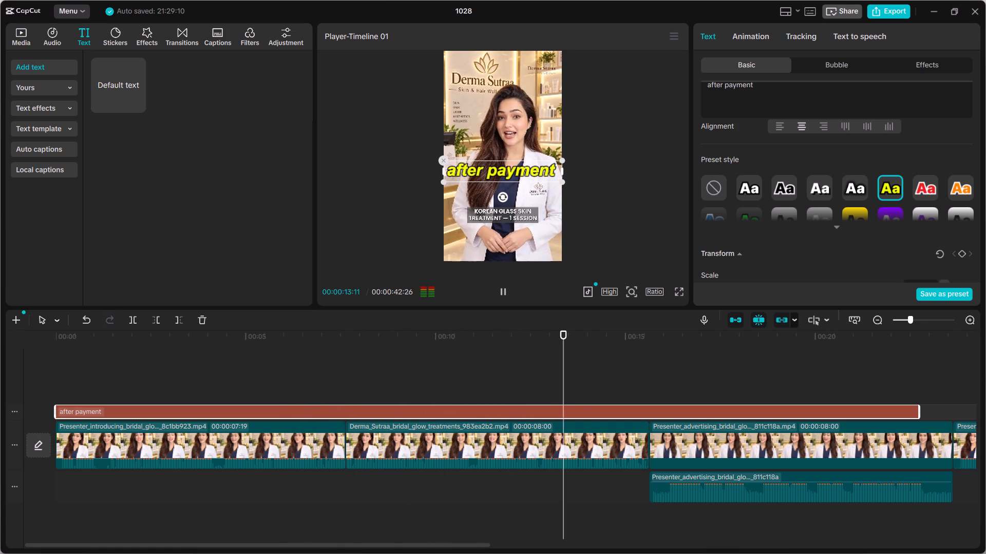
pyautogui.click(846, 206)
pyautogui.click(849, 209)
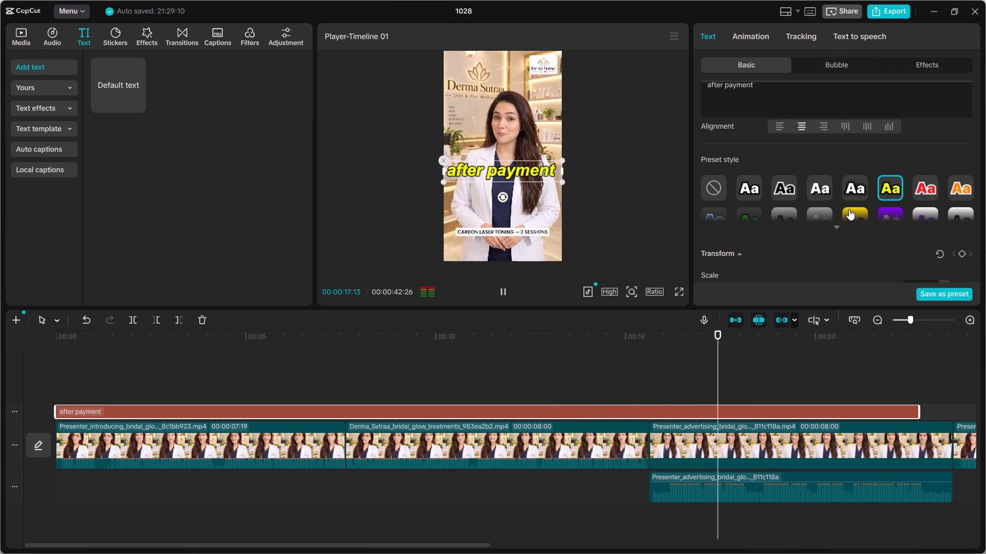
pyautogui.click(851, 219)
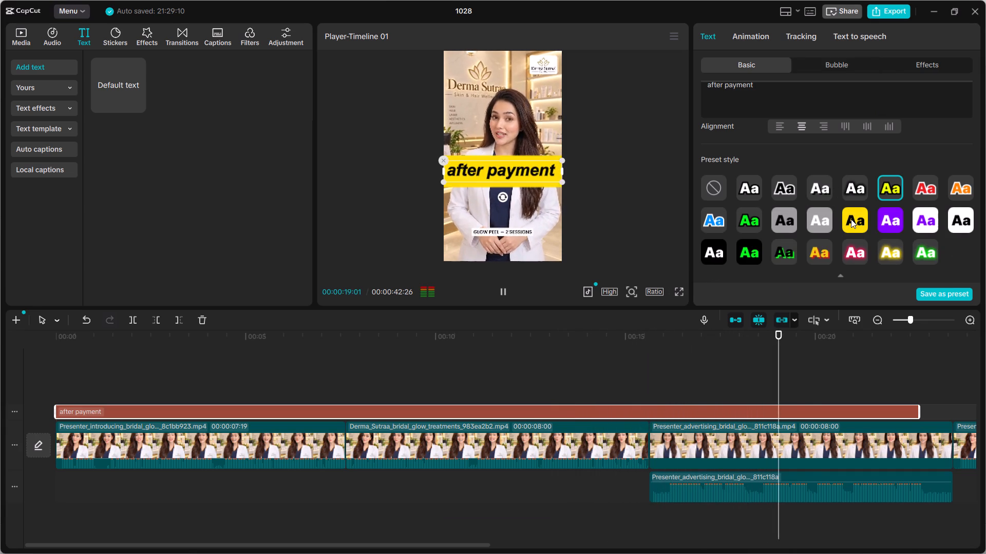
pyautogui.click(712, 249)
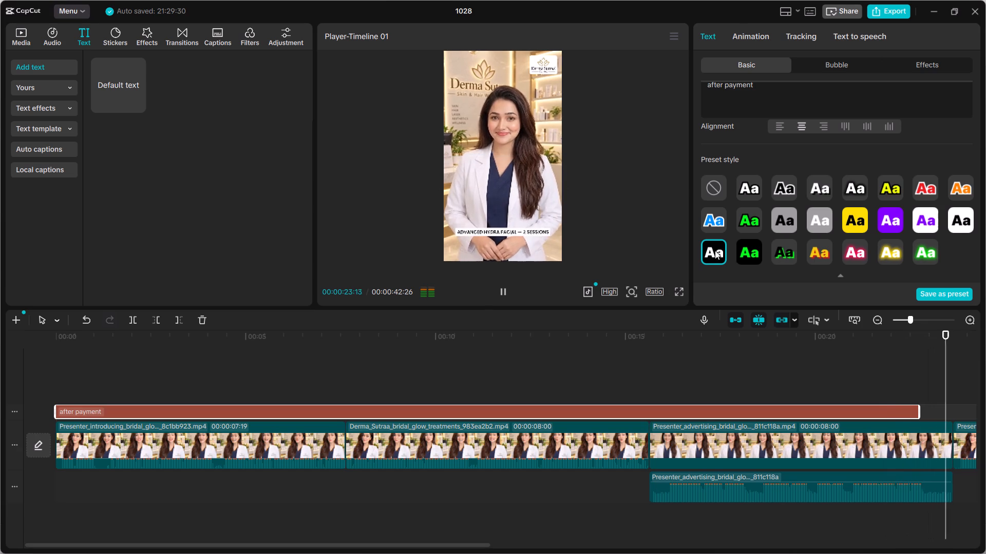
pyautogui.click(740, 251)
pyautogui.click(710, 252)
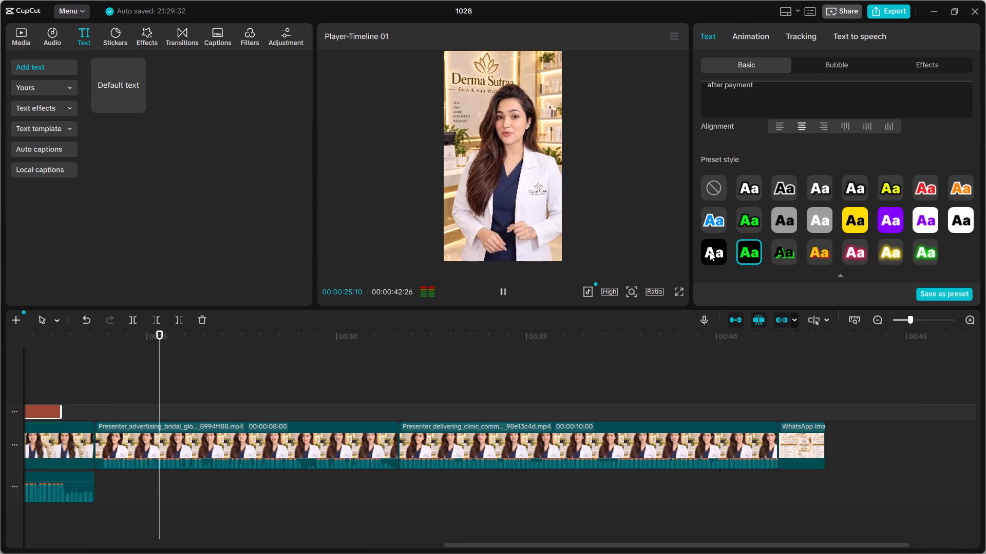
# Replay the promo from the timeline's start and shrink the "after payment" text so its black background fits inside the frame's width.
pyautogui.press('space')
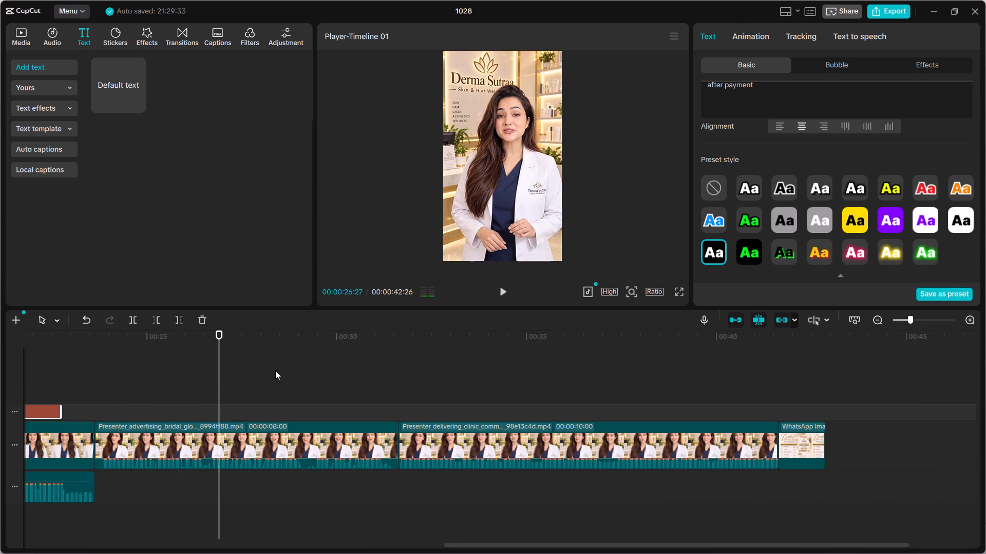
pyautogui.moveTo(217, 381); pyautogui.dragTo(0, 440)
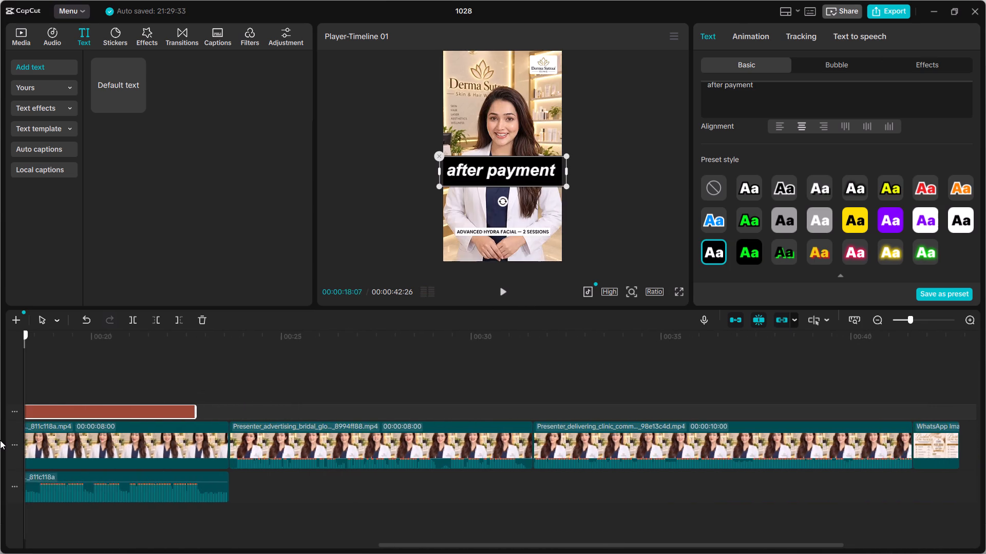
pyautogui.moveTo(0, 440); pyautogui.dragTo(0, 437)
pyautogui.press('space')
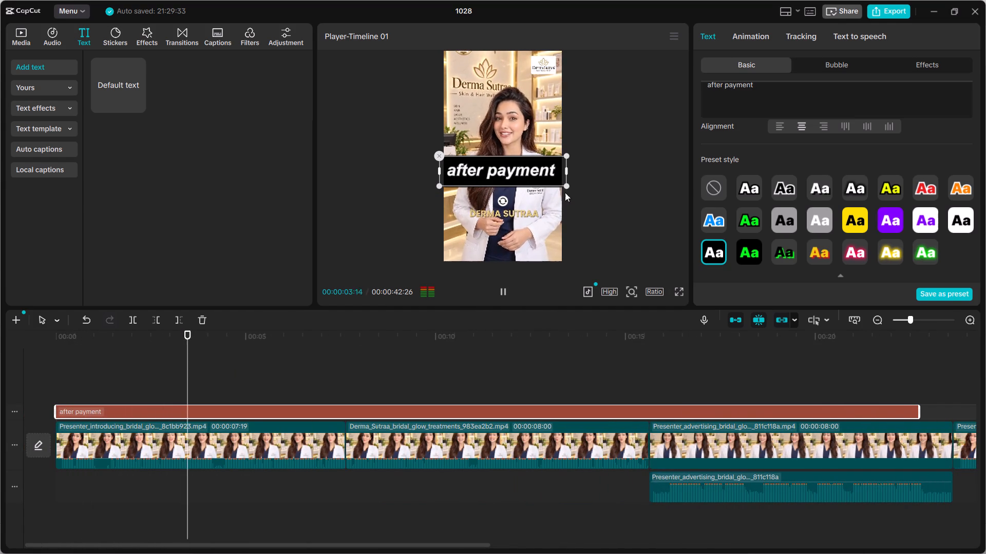
pyautogui.moveTo(563, 183); pyautogui.dragTo(546, 179)
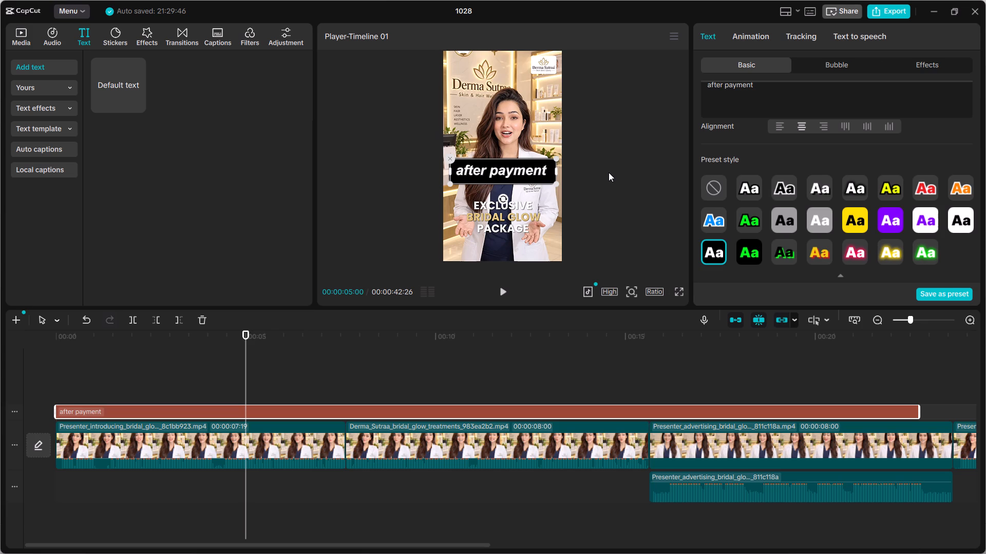
# Export the video as 1028(1) to the Downloads folder in 4K, H.264 mp4 at 30fps with the recommended bit rate.
pyautogui.click(886, 12)
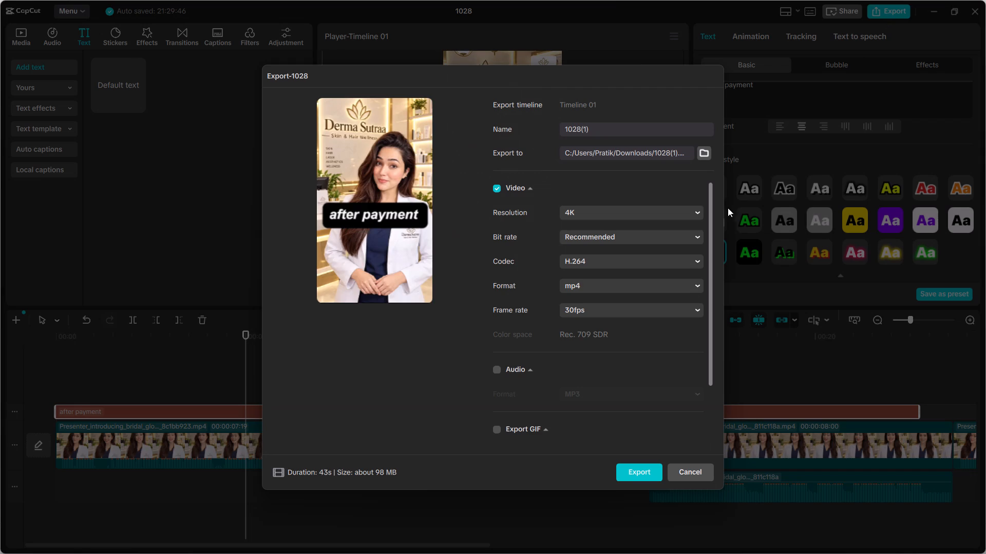
pyautogui.click(634, 464)
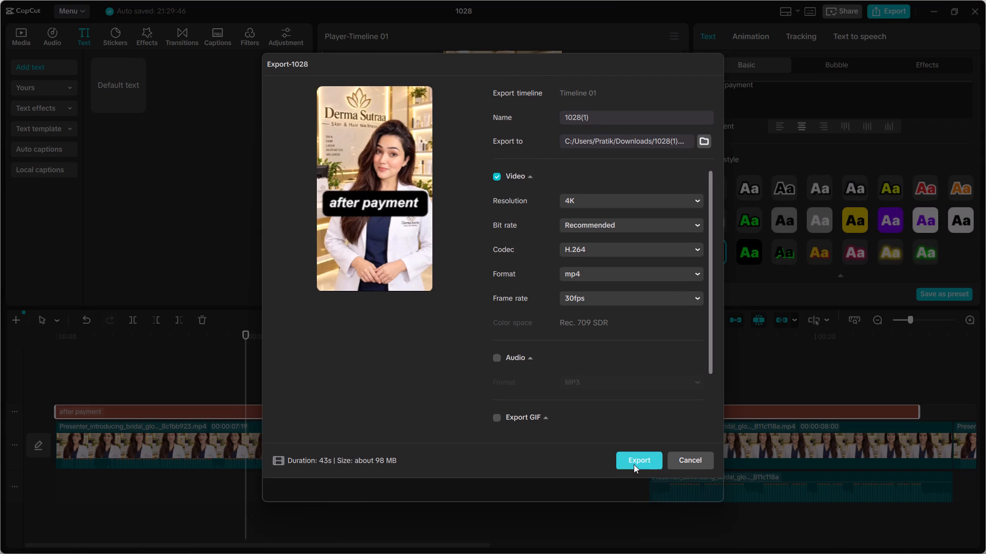
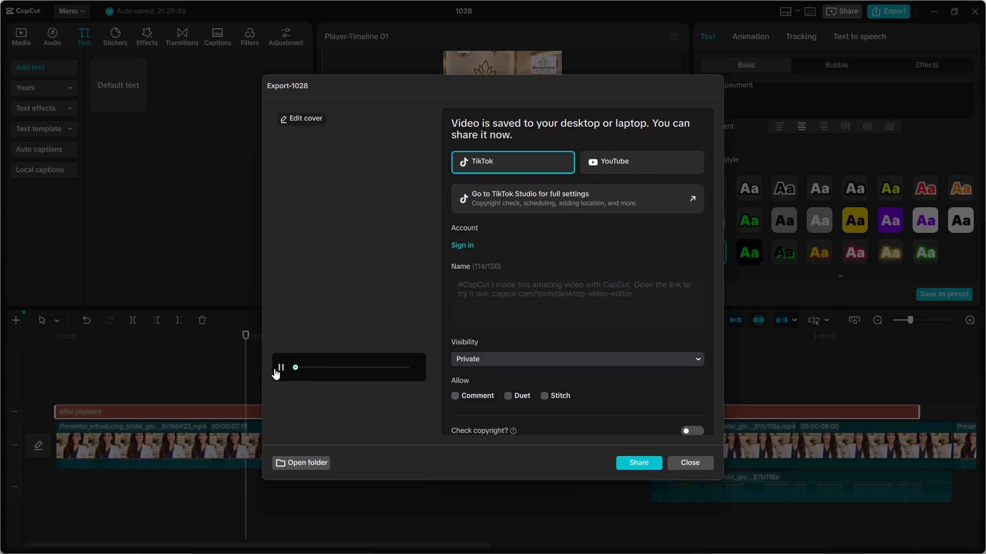
# Dismiss the finished export's sharing dialog without sharing the video, and minimize the editor window.
pyautogui.click(274, 368)
pyautogui.click(687, 467)
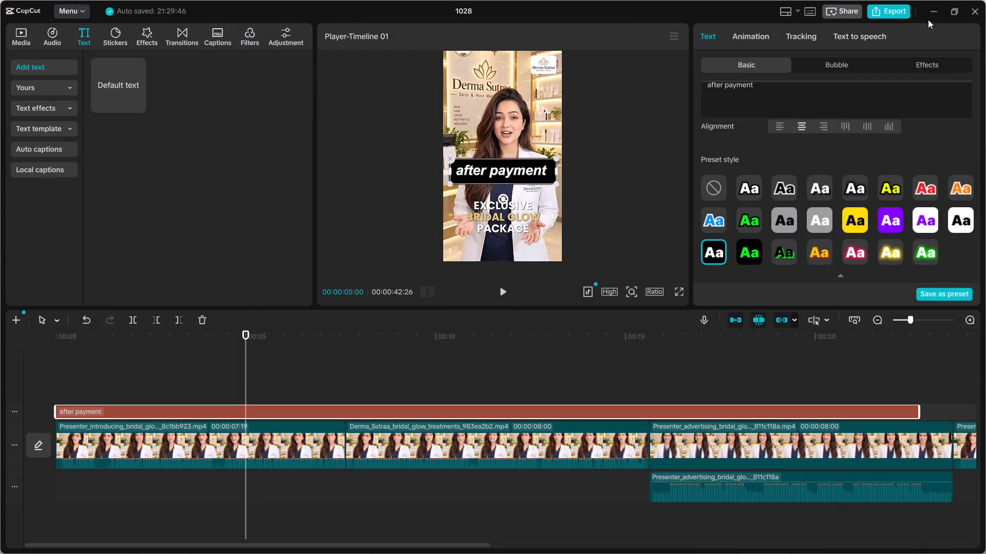
pyautogui.click(931, 8)
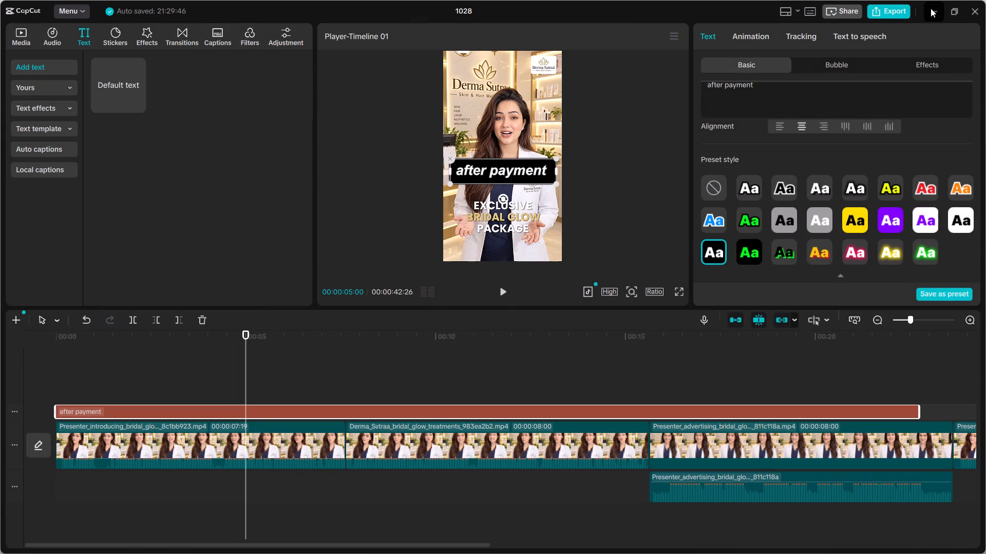
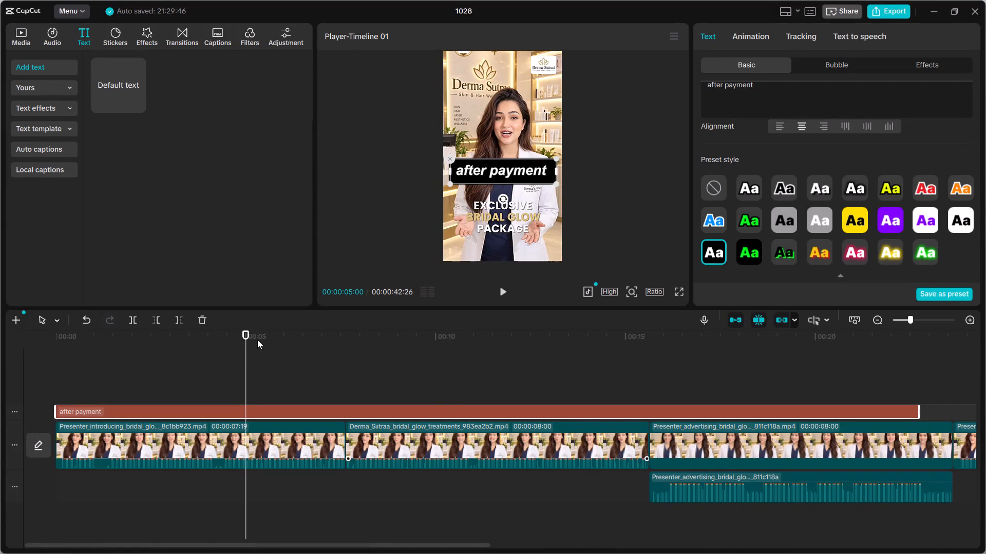
# Play the promo from the beginning past the end of the "after payment" text to review the overlaid presenter clips.
pyautogui.moveTo(244, 362); pyautogui.dragTo(225, 380)
pyautogui.moveTo(225, 380); pyautogui.dragTo(158, 352)
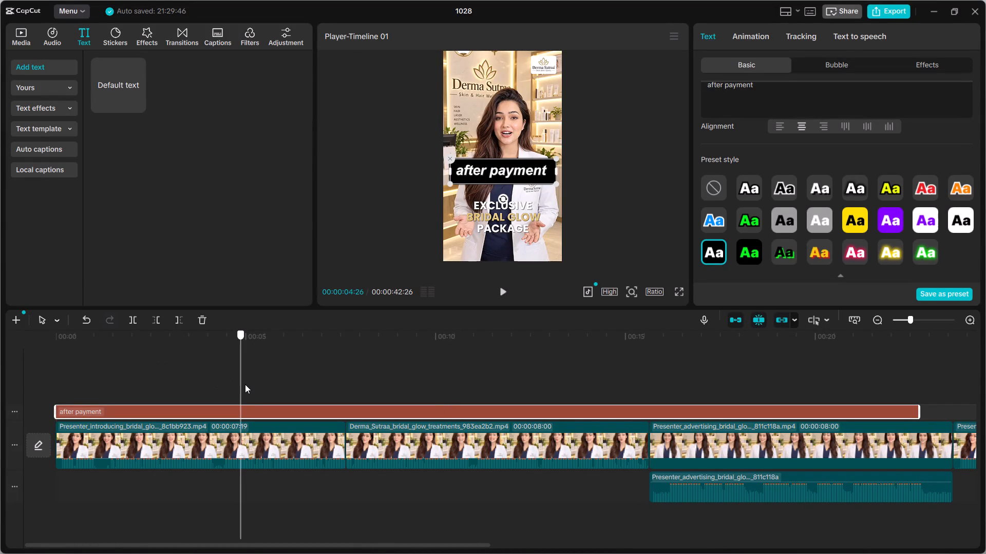
pyautogui.moveTo(156, 378); pyautogui.dragTo(153, 387)
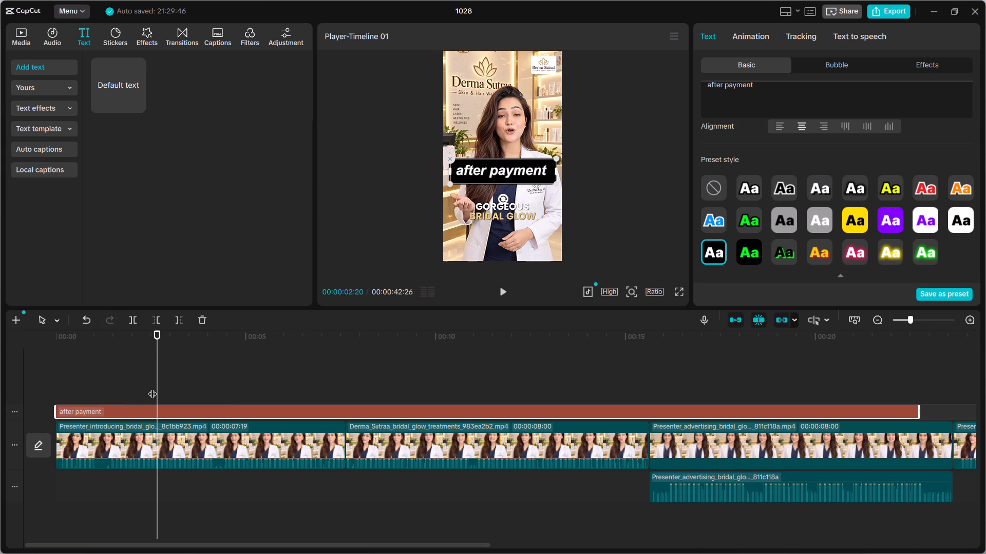
pyautogui.moveTo(153, 387); pyautogui.dragTo(52, 395)
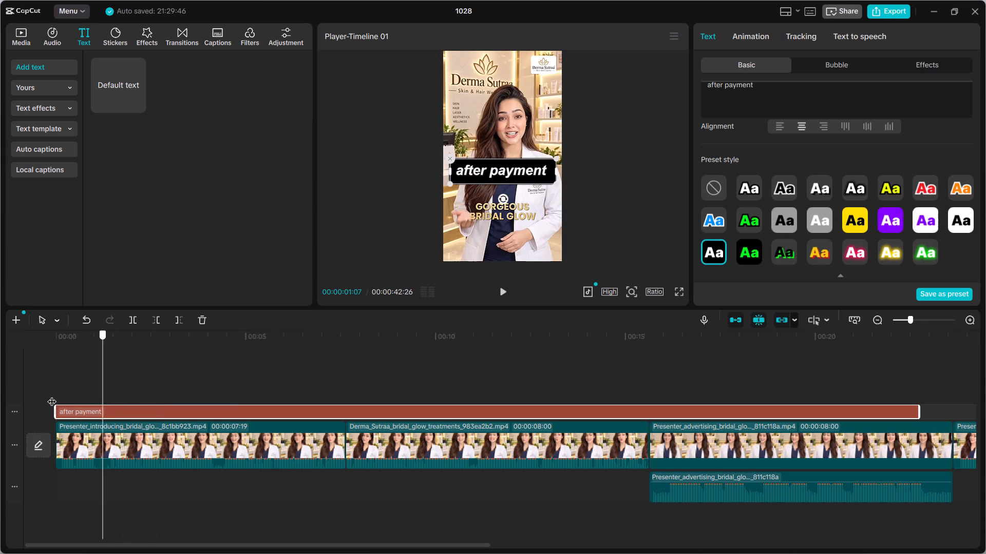
pyautogui.moveTo(52, 395); pyautogui.dragTo(2, 385)
pyautogui.press('space')
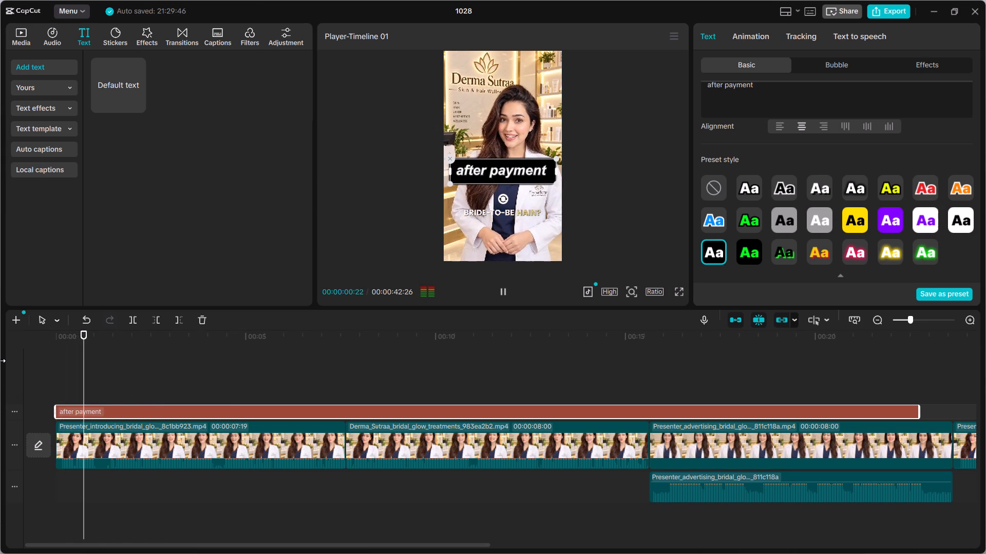
pyautogui.press('space')
pyautogui.press('space')
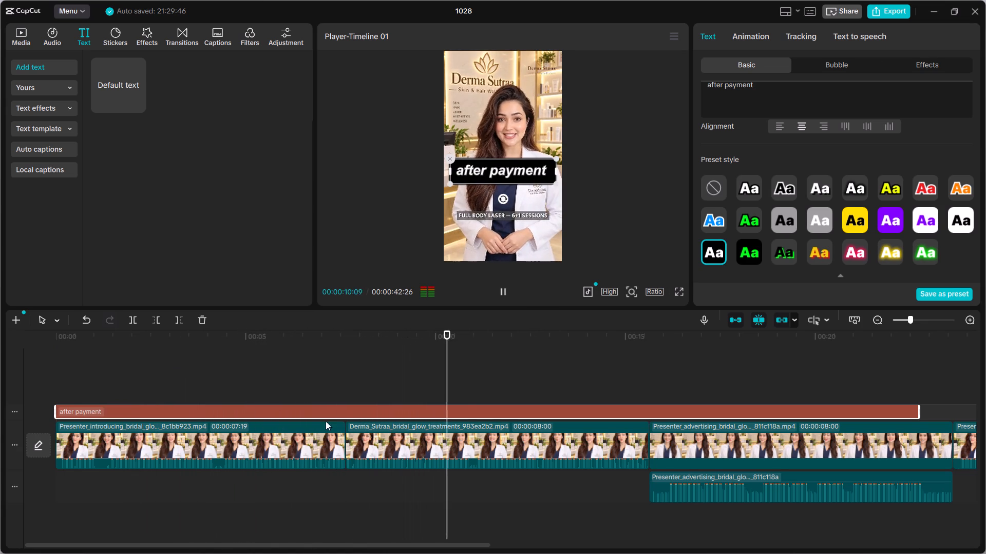
pyautogui.hscroll(-1, 350, 441)
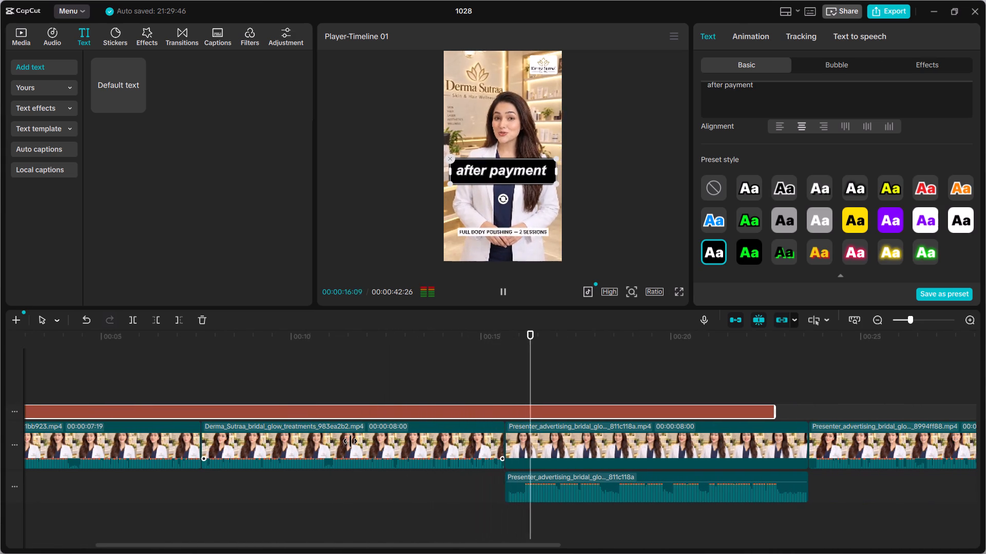
pyautogui.hscroll(-1, 505, 452)
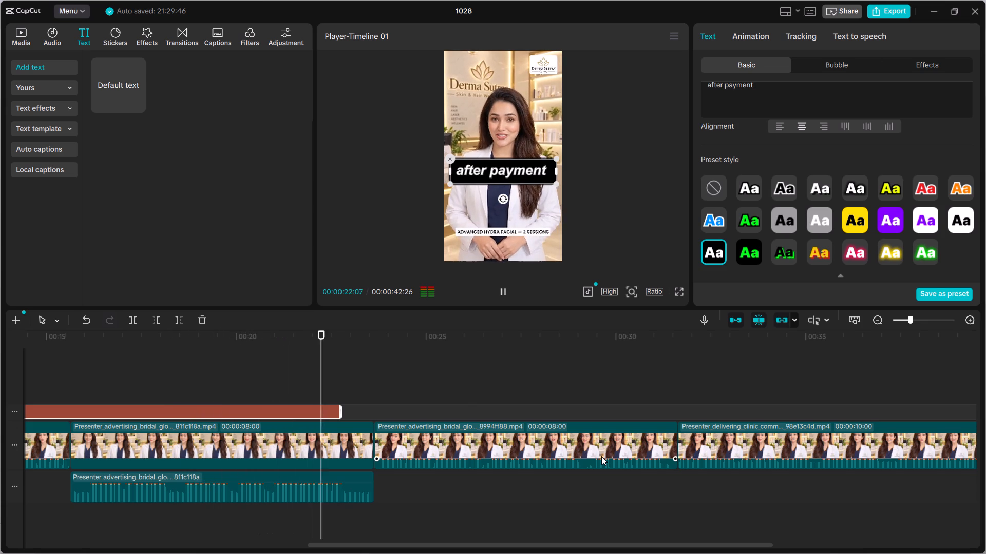
pyautogui.press('space')
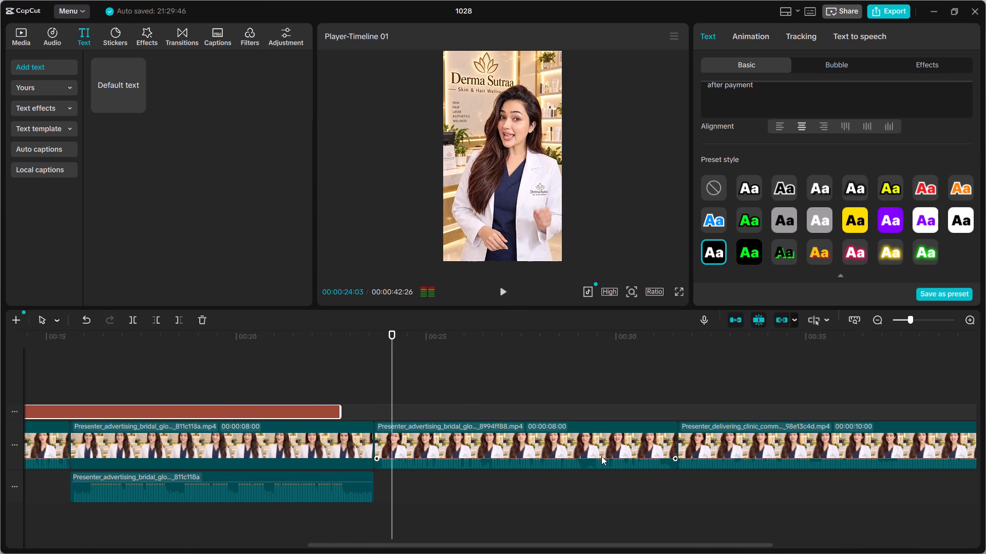
pyautogui.press('space')
pyautogui.press('space')
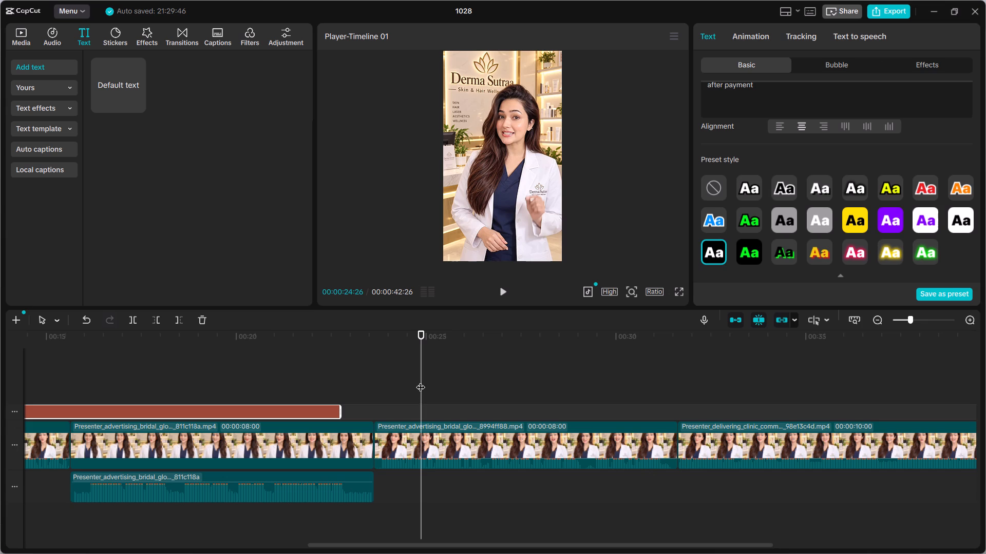
# Scrub through the remaining presenter clips to the closing bridal package poster, and return the playhead to the start of the timeline.
pyautogui.moveTo(421, 381); pyautogui.dragTo(526, 395)
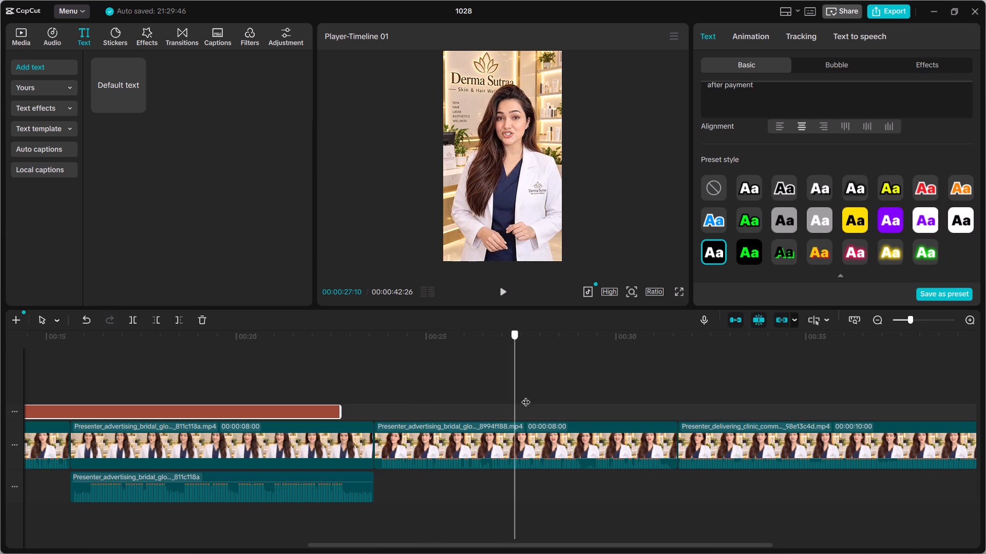
pyautogui.moveTo(526, 395); pyautogui.dragTo(635, 400)
pyautogui.moveTo(635, 400); pyautogui.dragTo(736, 397)
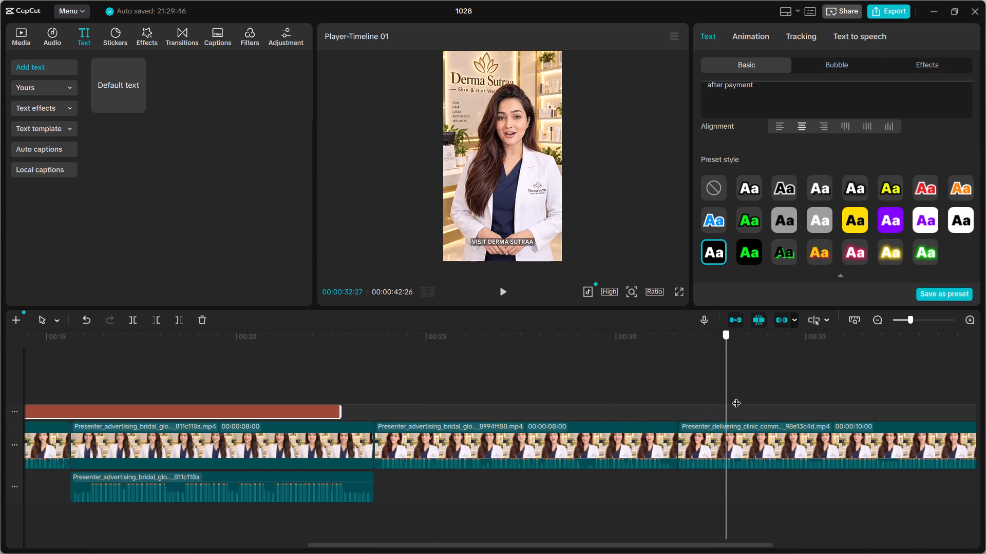
pyautogui.moveTo(736, 397); pyautogui.dragTo(985, 405)
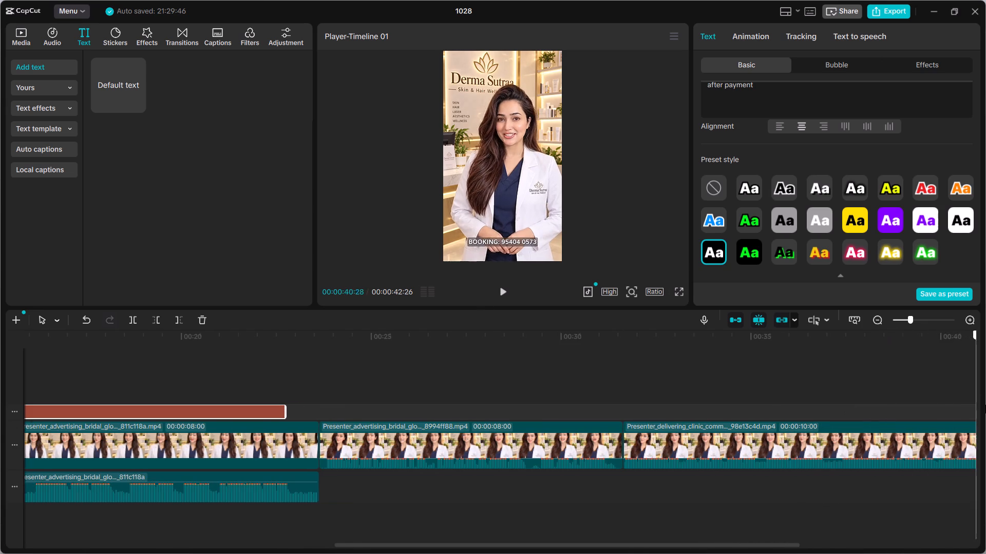
pyautogui.moveTo(985, 405); pyautogui.dragTo(769, 345)
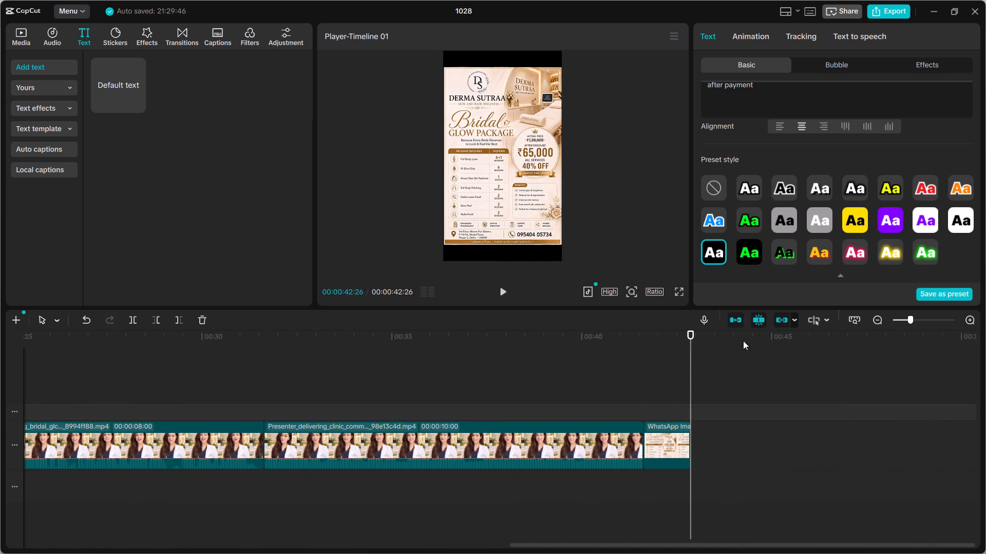
pyautogui.moveTo(690, 376); pyautogui.dragTo(605, 368)
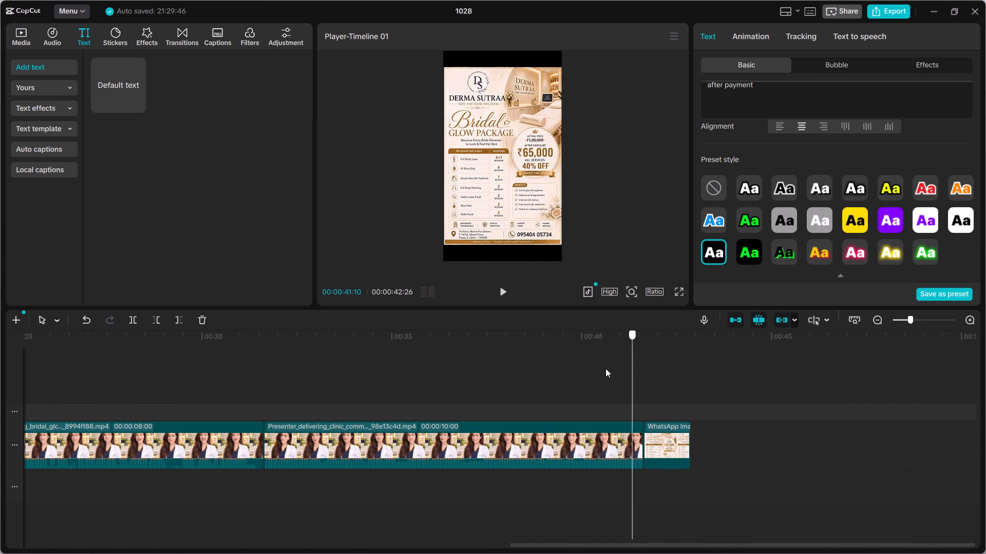
pyautogui.moveTo(605, 368); pyautogui.dragTo(574, 363)
pyautogui.moveTo(574, 363); pyautogui.dragTo(267, 385)
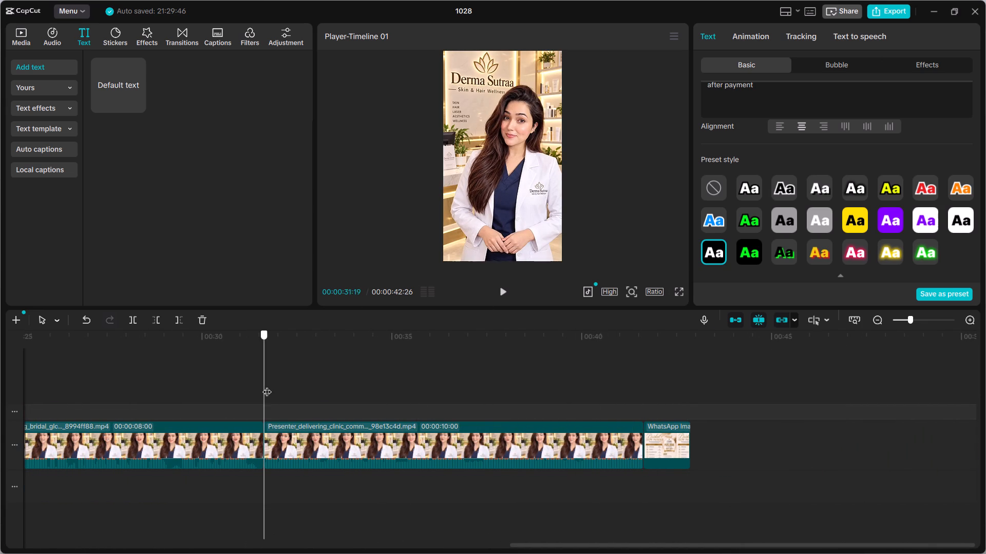
pyautogui.moveTo(267, 385); pyautogui.dragTo(0, 345)
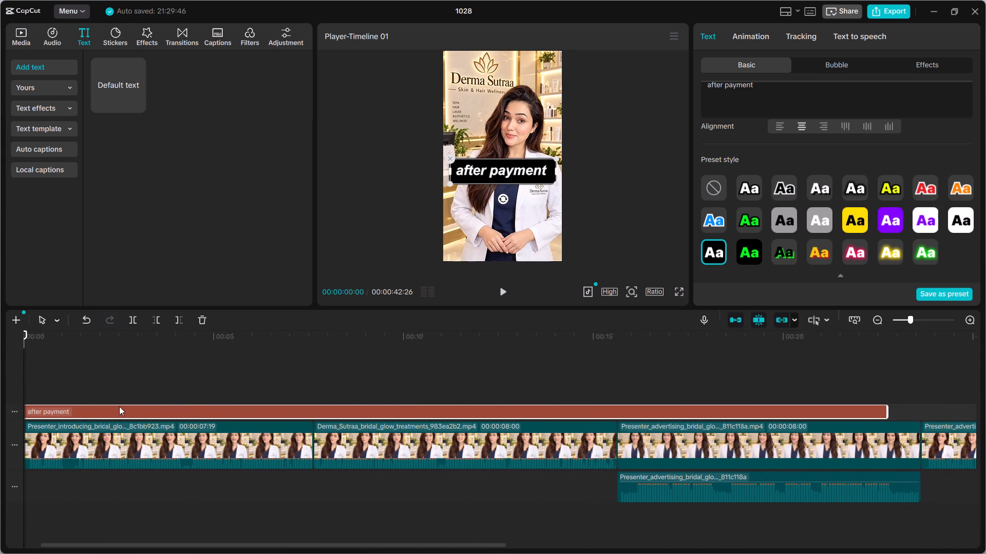
pyautogui.hscroll(2, 177, 444)
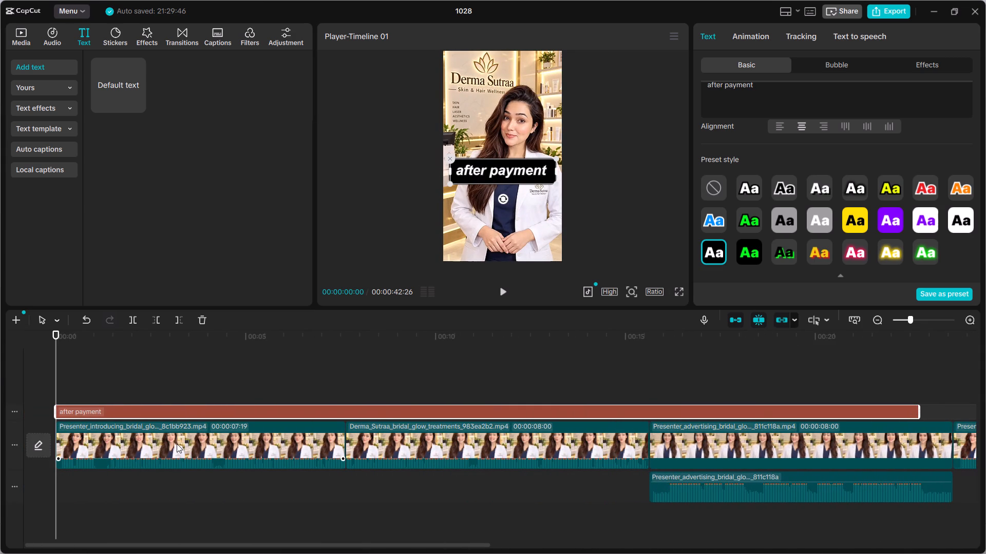
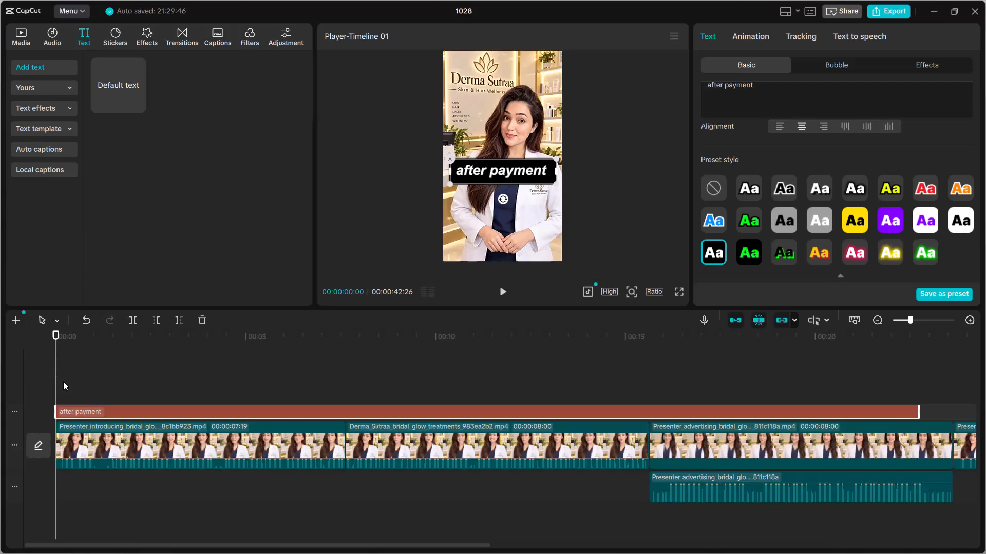
# Scrub back and forth through the first three presenter clips to review the "after payment" text over the treatment captions.
pyautogui.moveTo(56, 382); pyautogui.dragTo(111, 381)
pyautogui.moveTo(111, 381); pyautogui.dragTo(639, 462)
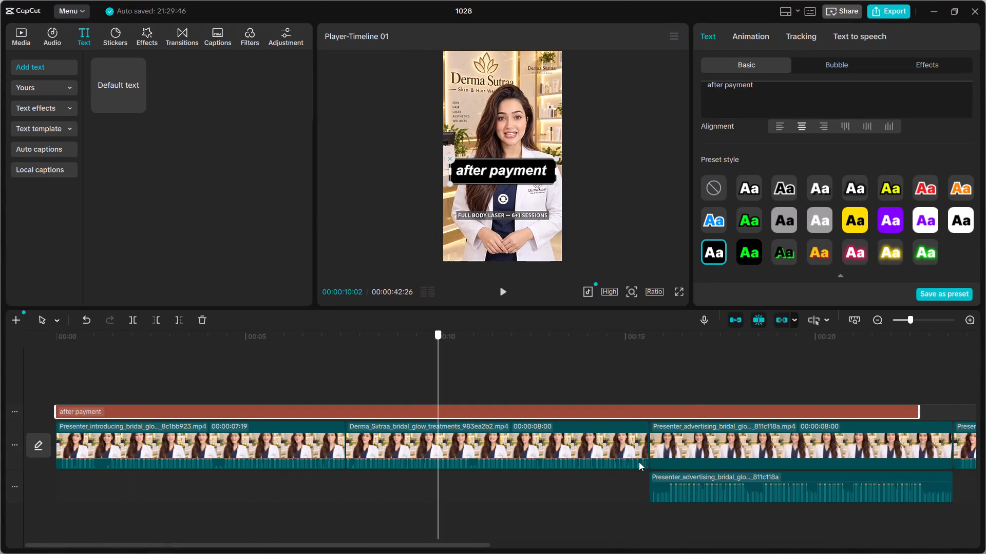
pyautogui.moveTo(639, 462); pyautogui.dragTo(840, 483)
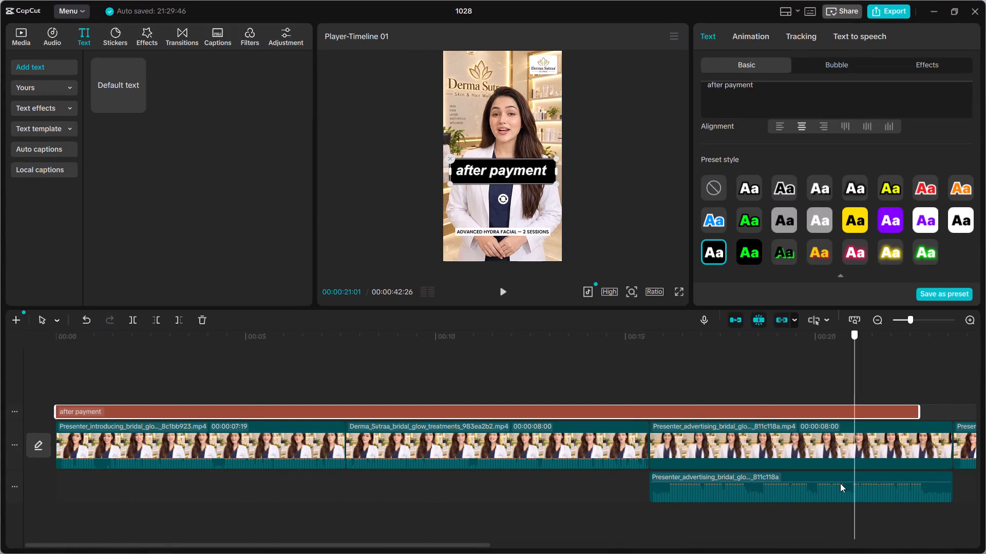
pyautogui.moveTo(840, 483); pyautogui.dragTo(541, 445)
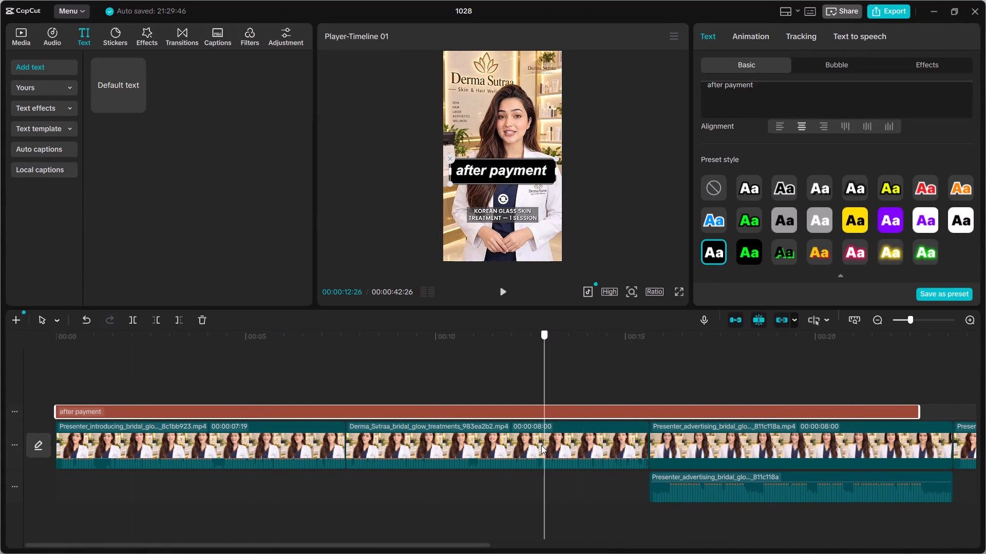
pyautogui.moveTo(541, 445); pyautogui.dragTo(677, 444)
pyautogui.moveTo(677, 444); pyautogui.dragTo(751, 457)
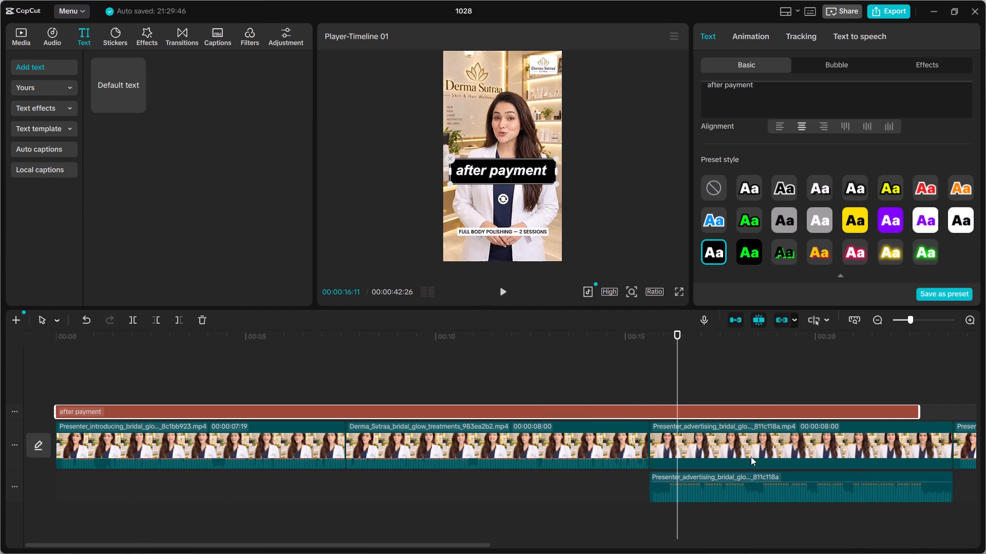
pyautogui.moveTo(751, 457); pyautogui.dragTo(776, 465)
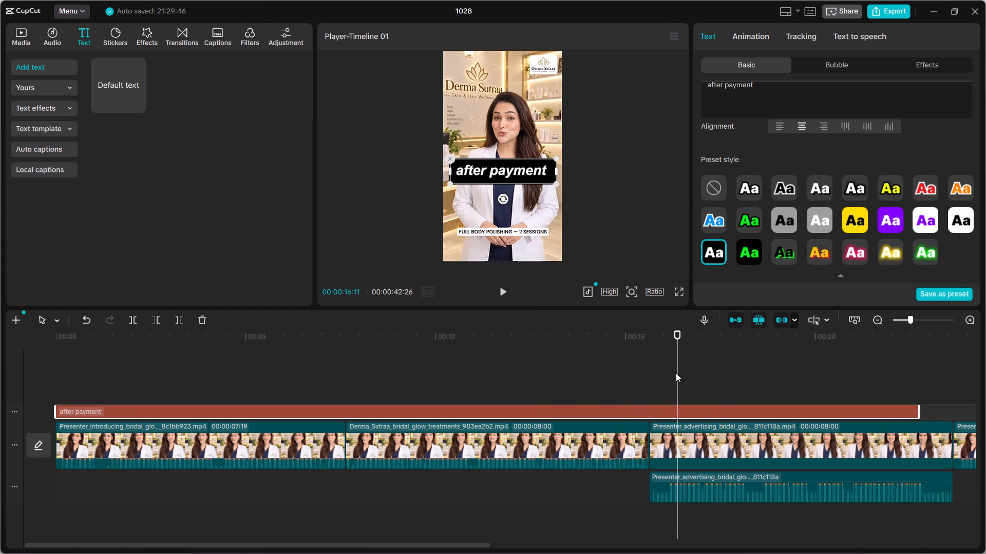
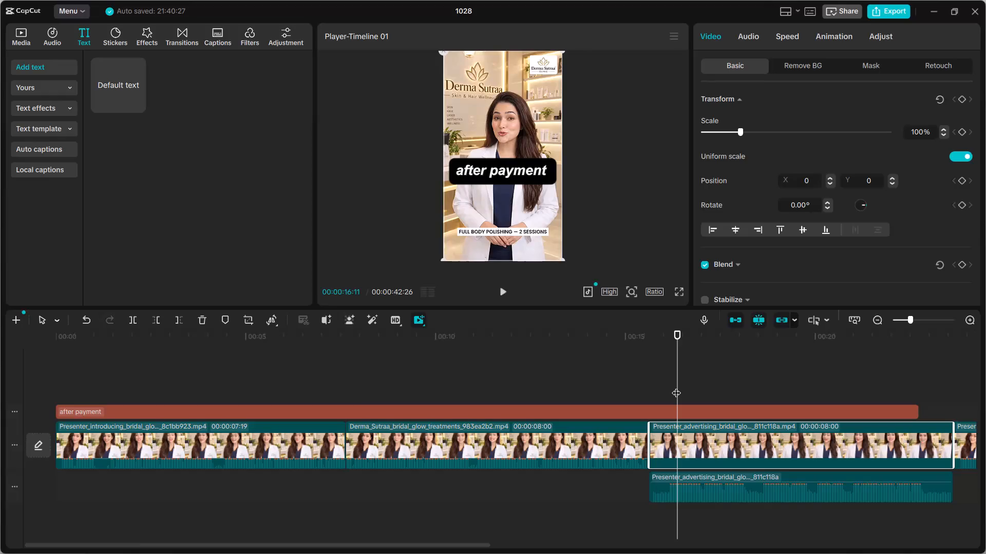
# Scrub back from the third presenter clip into the second to review the "after payment" text over the treatment captions.
pyautogui.moveTo(676, 386); pyautogui.dragTo(623, 360)
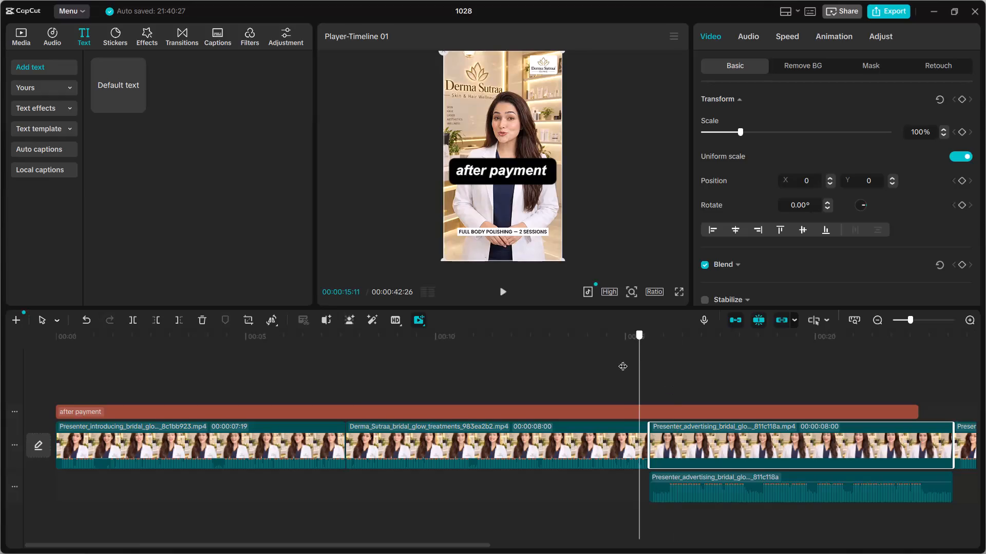
pyautogui.moveTo(623, 360); pyautogui.dragTo(383, 372)
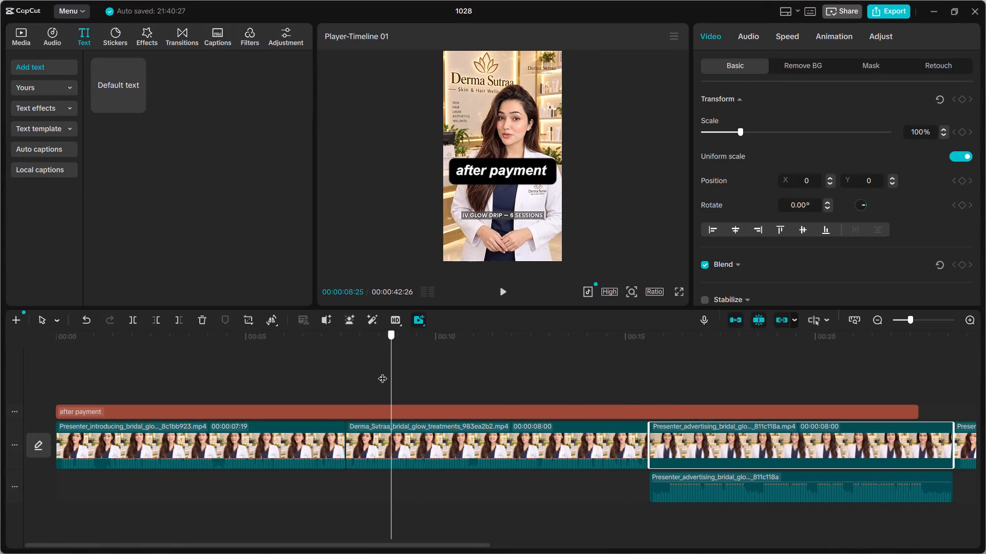
pyautogui.moveTo(383, 372); pyautogui.dragTo(408, 370)
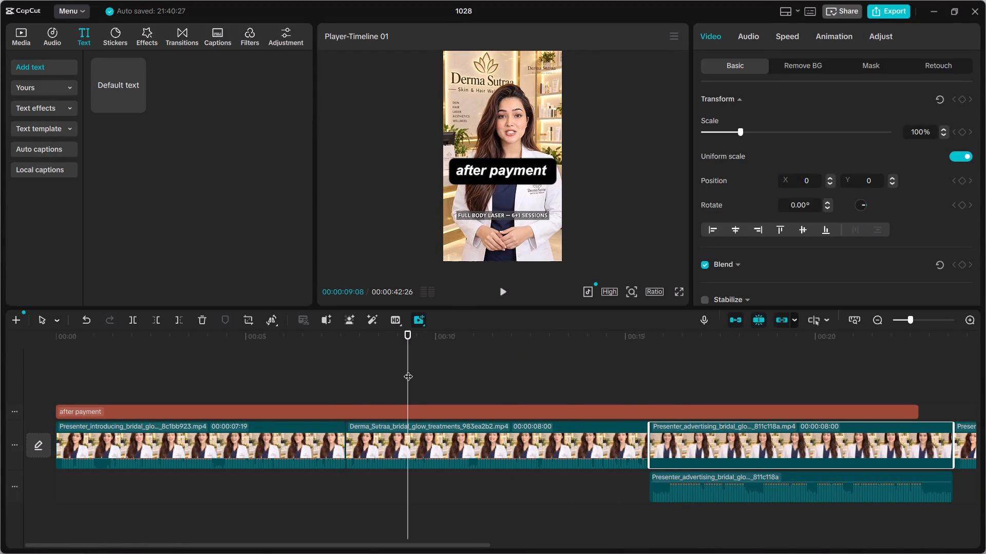